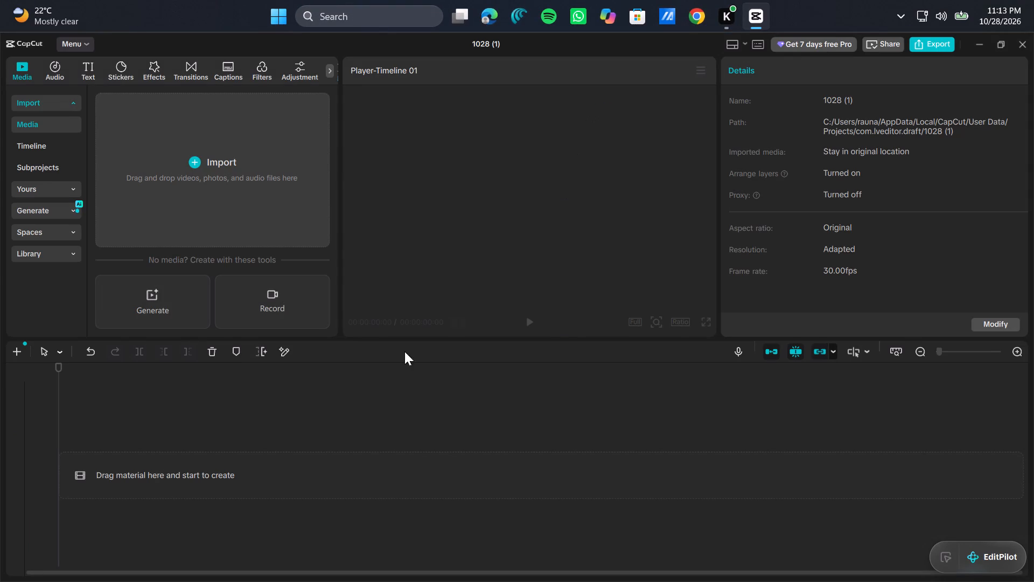
Import the audio file "Big Boys - SNL - Saturday Night Live" from the Downloads folder into the project media.
{"action": "left_click", "coordinate": [238, 181]}
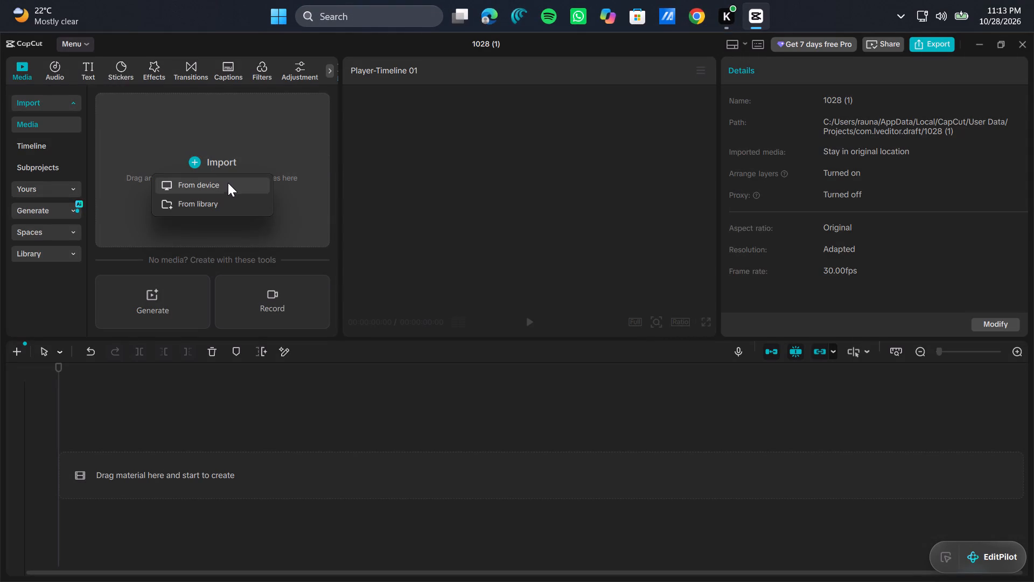
{"action": "left_click", "coordinate": [230, 185]}
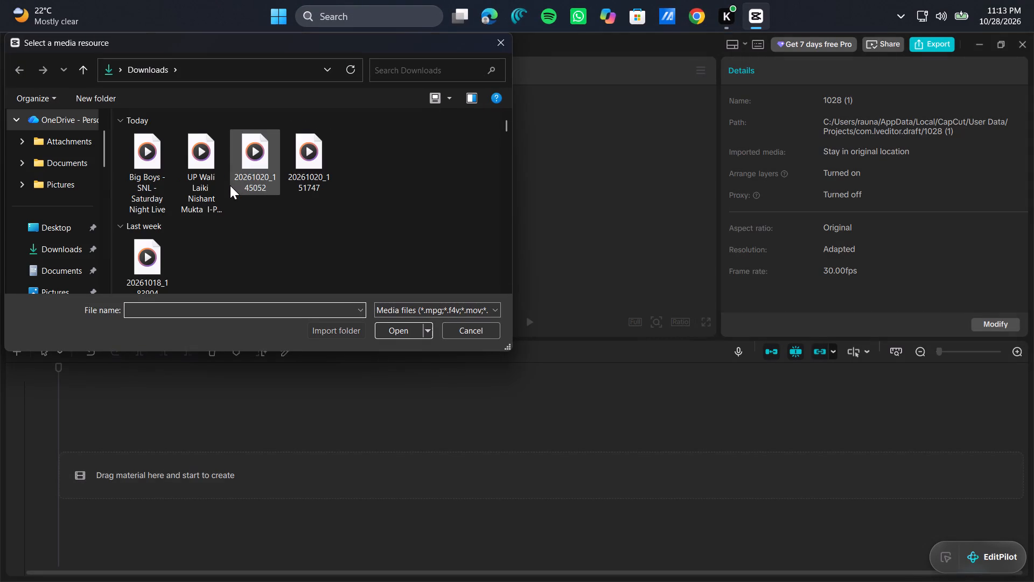
{"action": "left_click", "coordinate": [137, 172]}
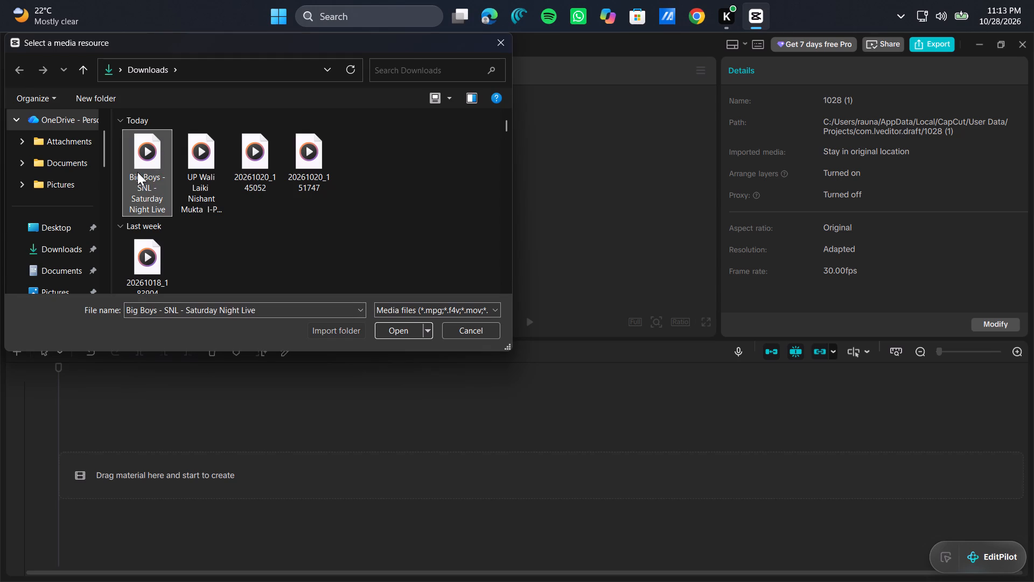
{"action": "left_click", "coordinate": [396, 332]}
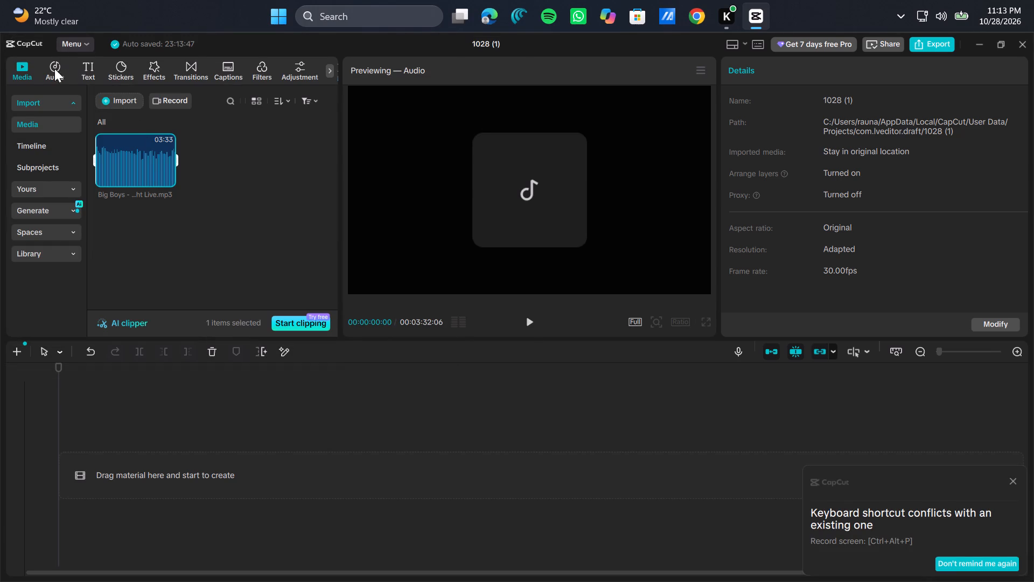
Import the image "Veined Reclining Portrait in a Simple Room" from the Downloads folder into the project media.
{"action": "left_click", "coordinate": [112, 105]}
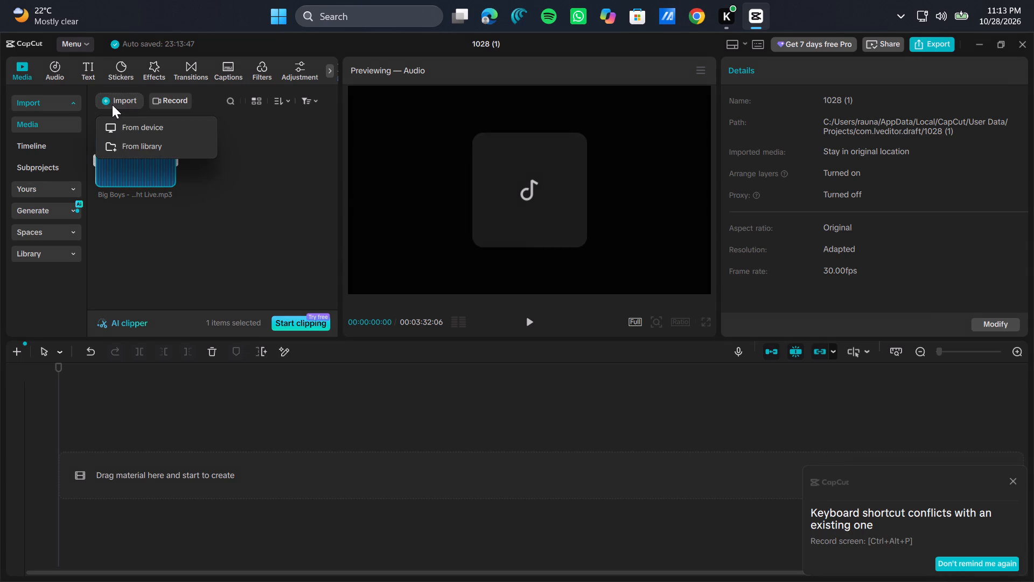
{"action": "left_click", "coordinate": [139, 124]}
{"action": "scroll", "coordinate": [212, 271], "scroll_direction": "down", "scroll_amount": 1}
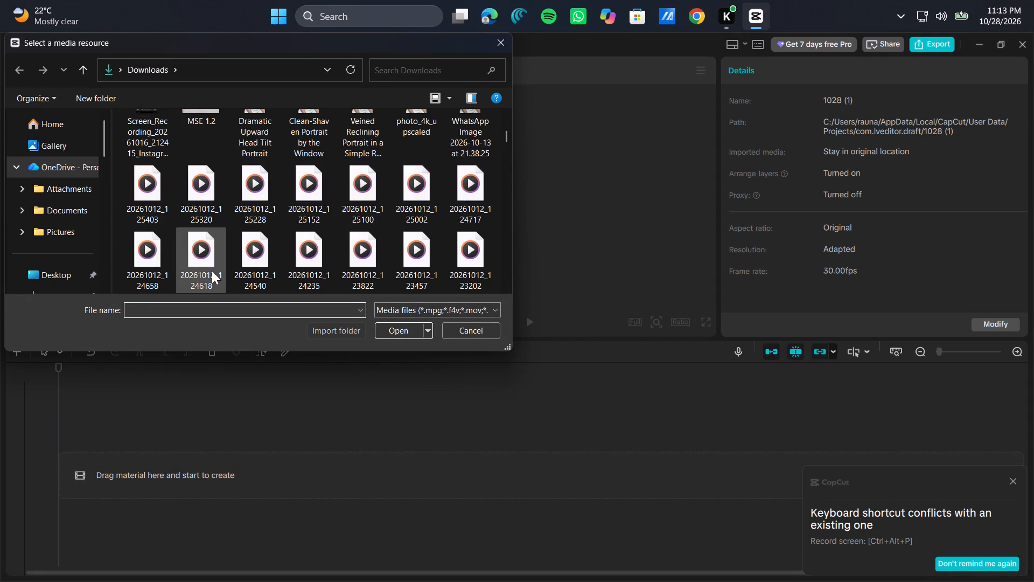
{"action": "scroll", "coordinate": [212, 271], "scroll_direction": "up", "scroll_amount": 1}
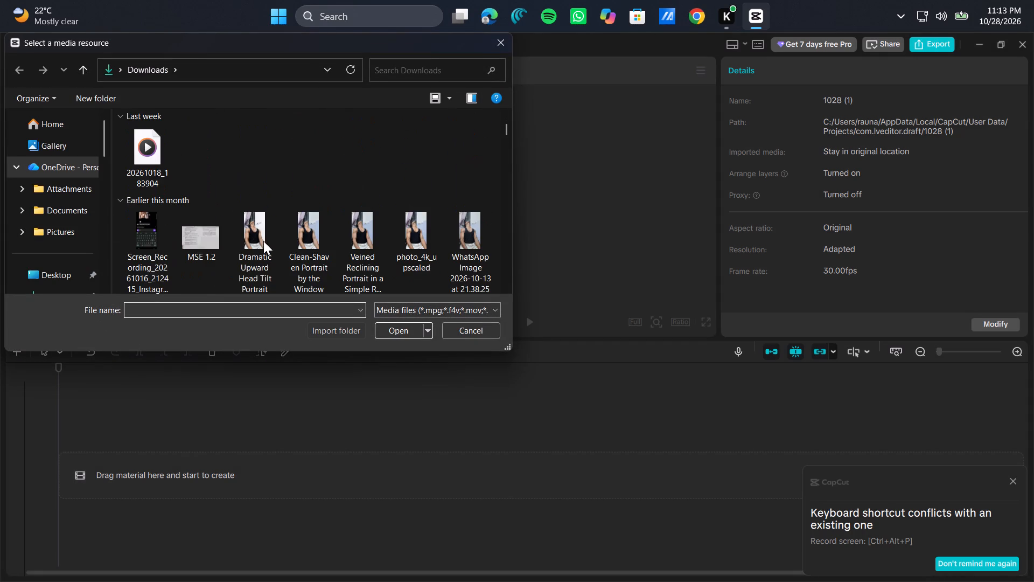
{"action": "scroll", "coordinate": [268, 238], "scroll_direction": "up", "scroll_amount": 5, "text": "ctrl"}
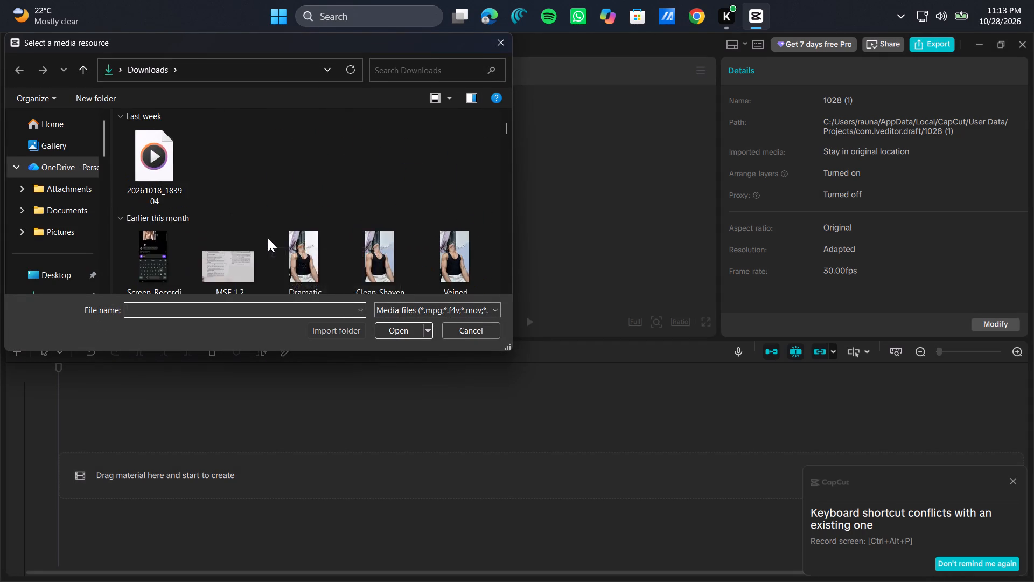
{"action": "scroll", "coordinate": [268, 238], "scroll_direction": "up", "scroll_amount": 17, "text": "ctrl"}
{"action": "scroll", "coordinate": [268, 238], "scroll_direction": "up", "scroll_amount": 5, "text": "ctrl"}
{"action": "scroll", "coordinate": [268, 238], "scroll_direction": "down", "scroll_amount": 1}
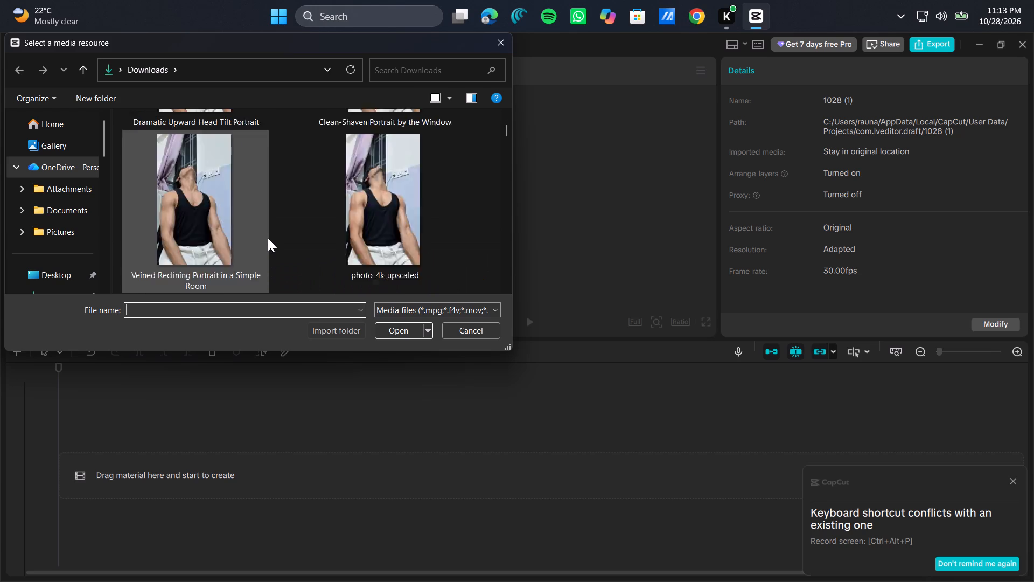
{"action": "scroll", "coordinate": [268, 238], "scroll_direction": "down", "scroll_amount": 1}
{"action": "scroll", "coordinate": [268, 238], "scroll_direction": "up", "scroll_amount": 1}
{"action": "scroll", "coordinate": [268, 238], "scroll_direction": "down", "scroll_amount": 2}
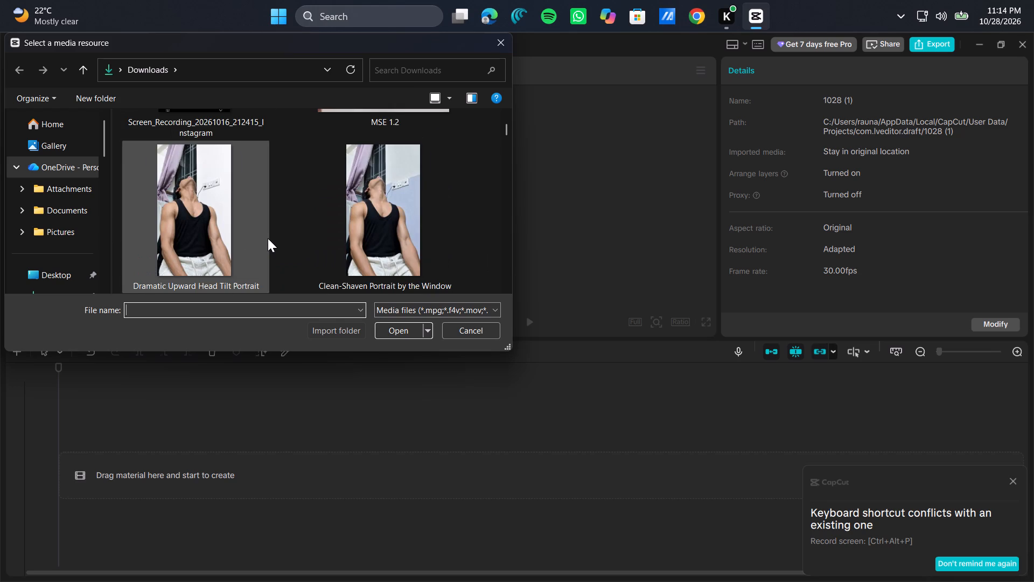
{"action": "scroll", "coordinate": [268, 238], "scroll_direction": "down", "scroll_amount": 1}
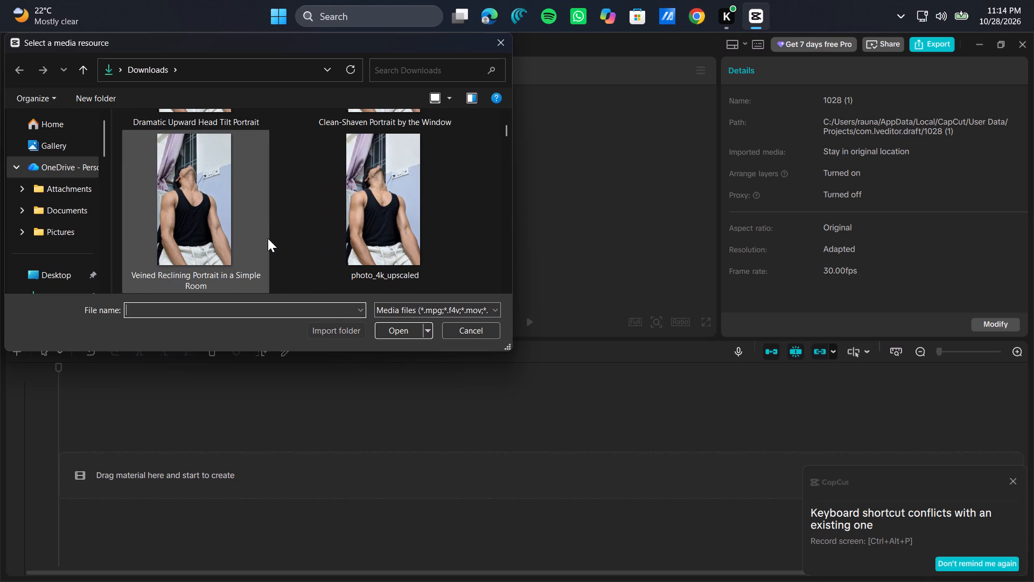
{"action": "scroll", "coordinate": [268, 238], "scroll_direction": "down", "scroll_amount": 1}
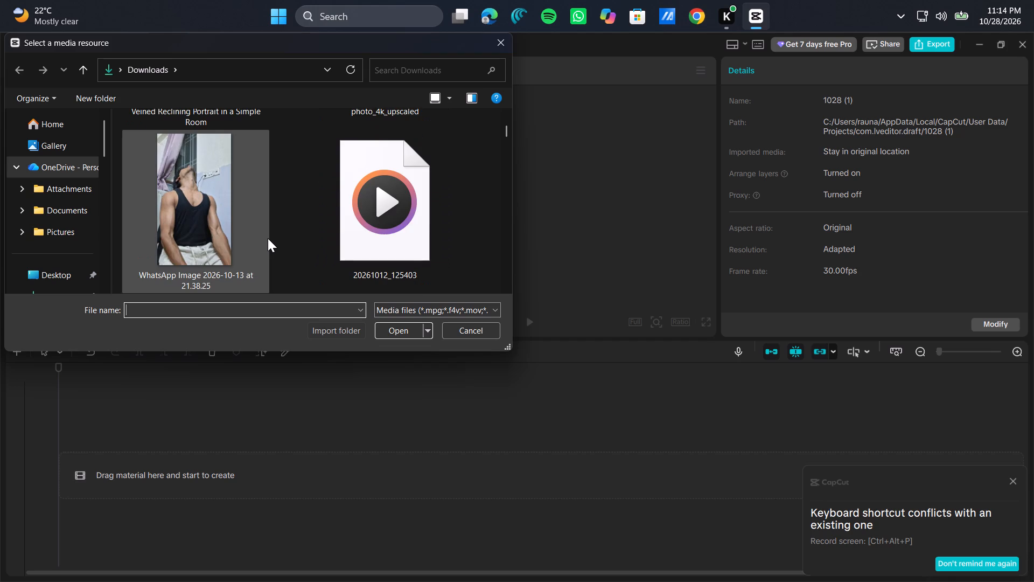
{"action": "scroll", "coordinate": [268, 238], "scroll_direction": "up", "scroll_amount": 2}
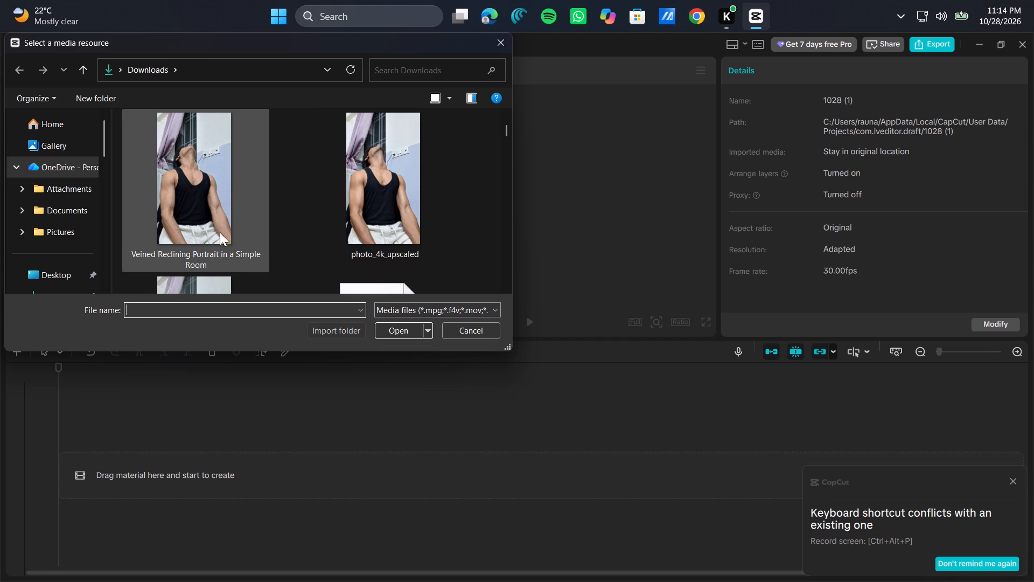
{"action": "double_click", "coordinate": [215, 231]}
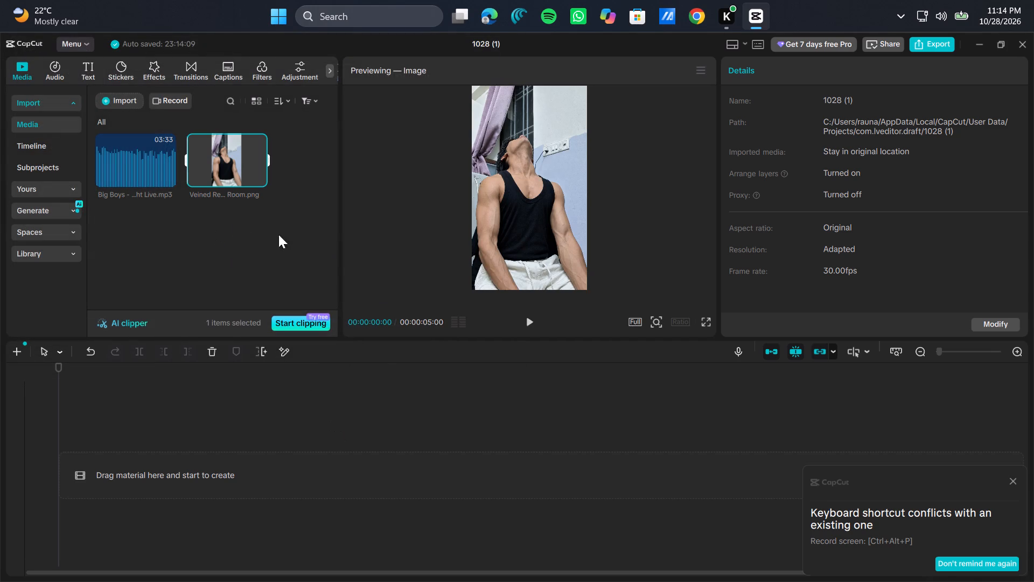
Add the imported portrait image to the timeline and extend its clip to about 00:00:08:15.
{"action": "left_click", "coordinate": [259, 176]}
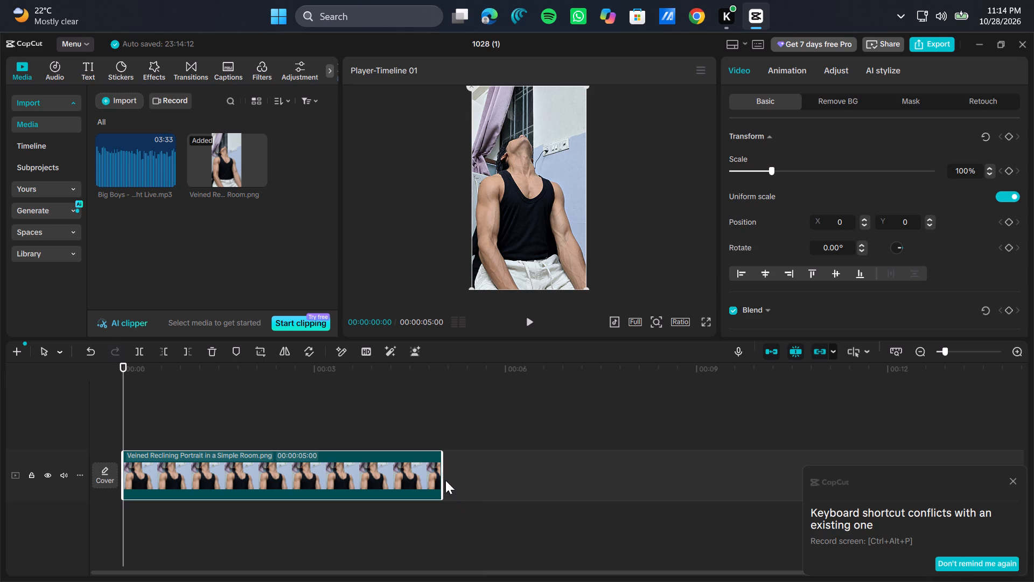
{"action": "left_click_drag", "start_coordinate": [441, 477], "coordinate": [663, 474]}
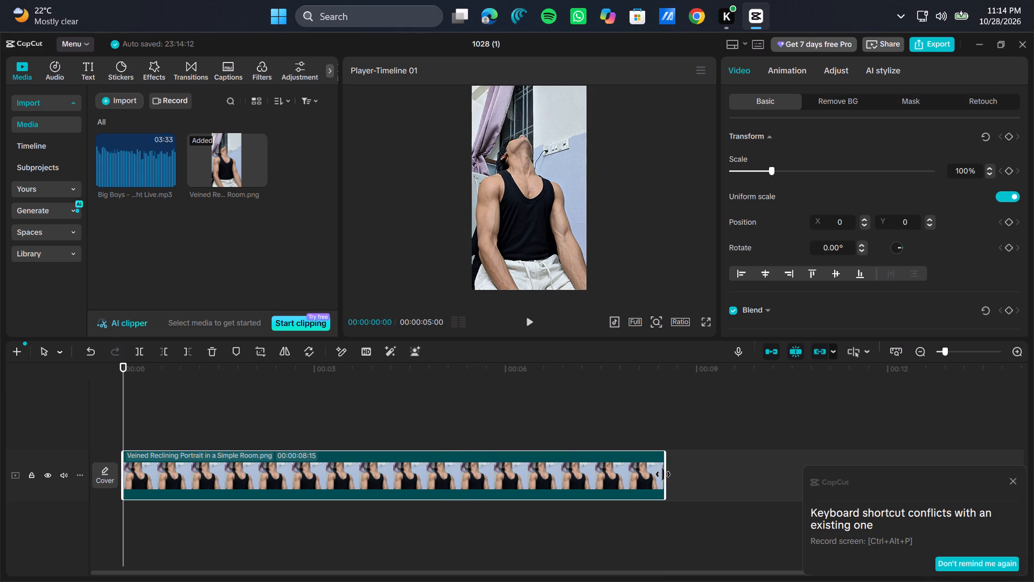
Add the Big Boys song to the timeline beneath the portrait clip.
{"action": "left_click", "coordinate": [164, 176]}
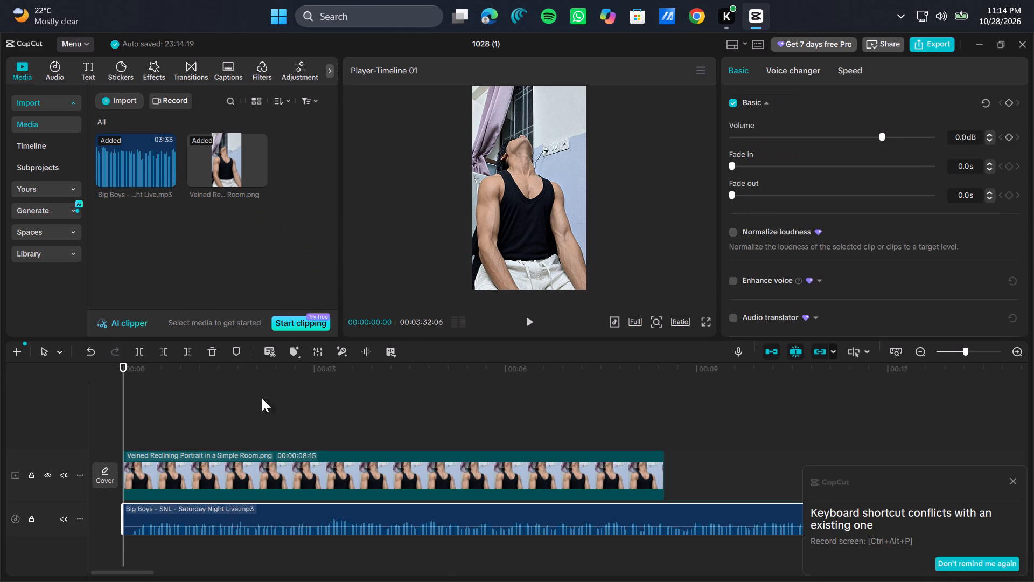
Play the timeline and listen to the song's first 25 seconds or so to find where it should start.
{"action": "scroll", "coordinate": [682, 452], "scroll_direction": "left", "scroll_amount": 2}
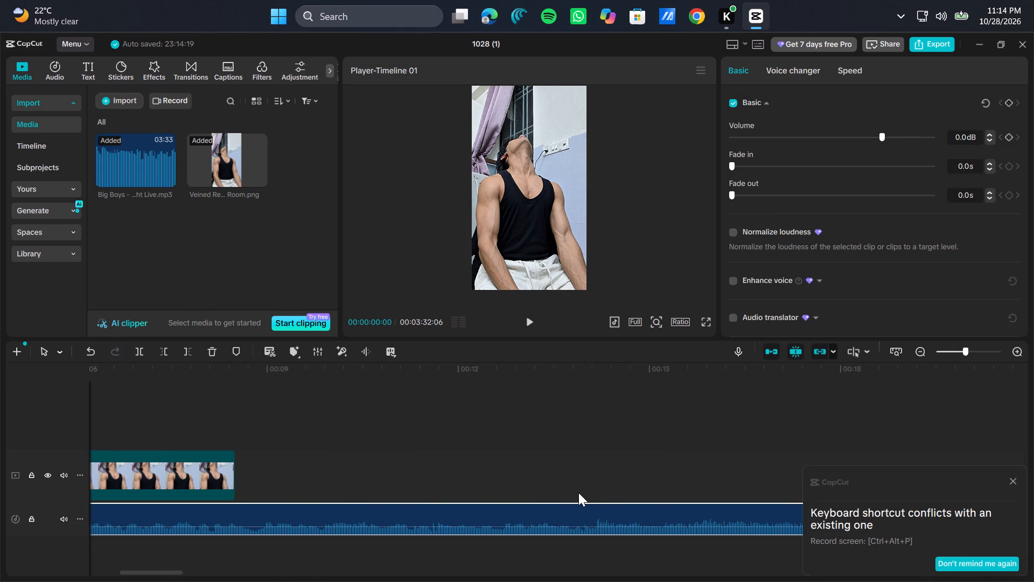
{"action": "scroll", "coordinate": [578, 493], "scroll_direction": "right", "scroll_amount": 1}
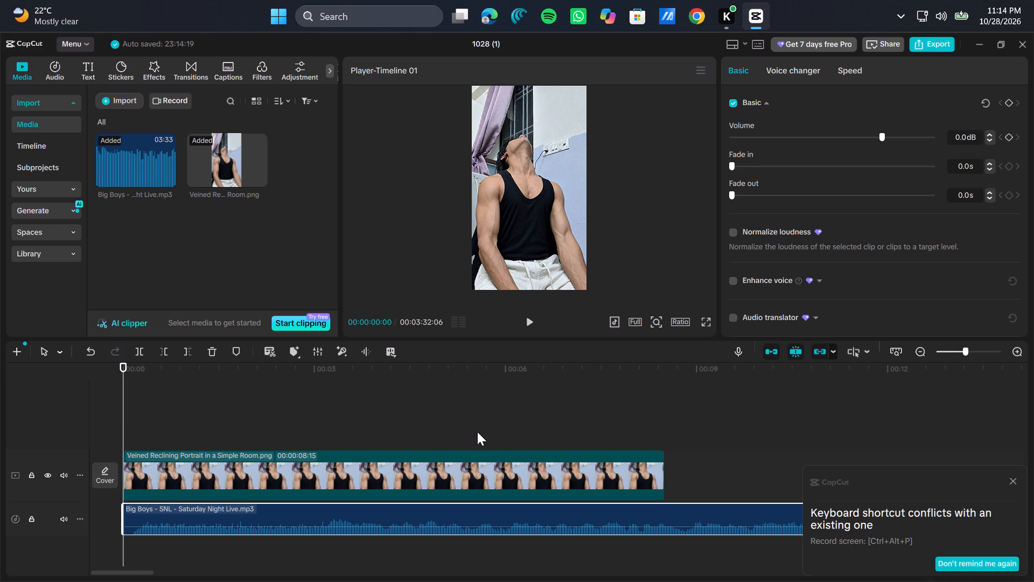
{"action": "left_click", "coordinate": [527, 321]}
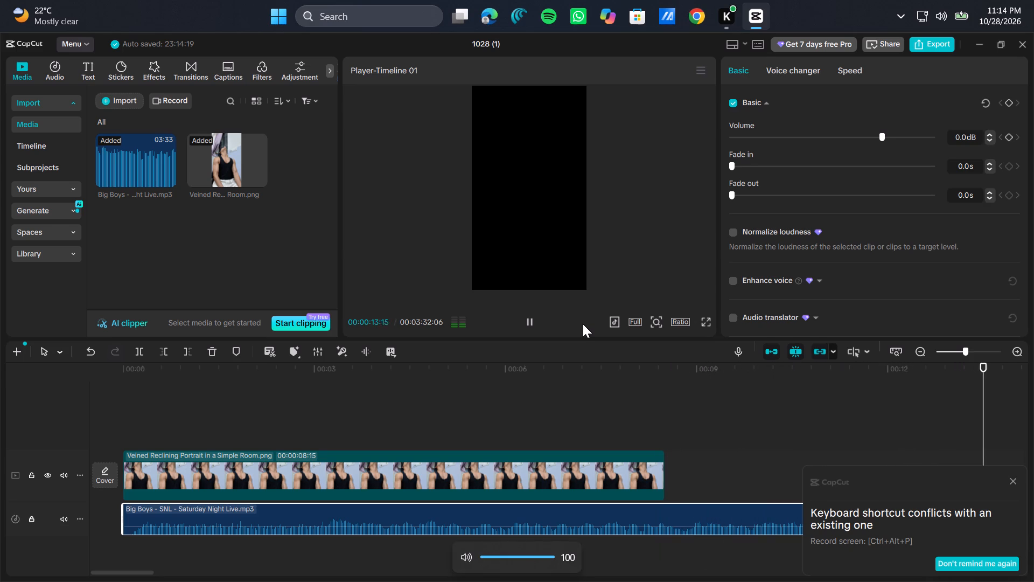
{"action": "scroll", "coordinate": [604, 400], "scroll_direction": "left", "scroll_amount": 2}
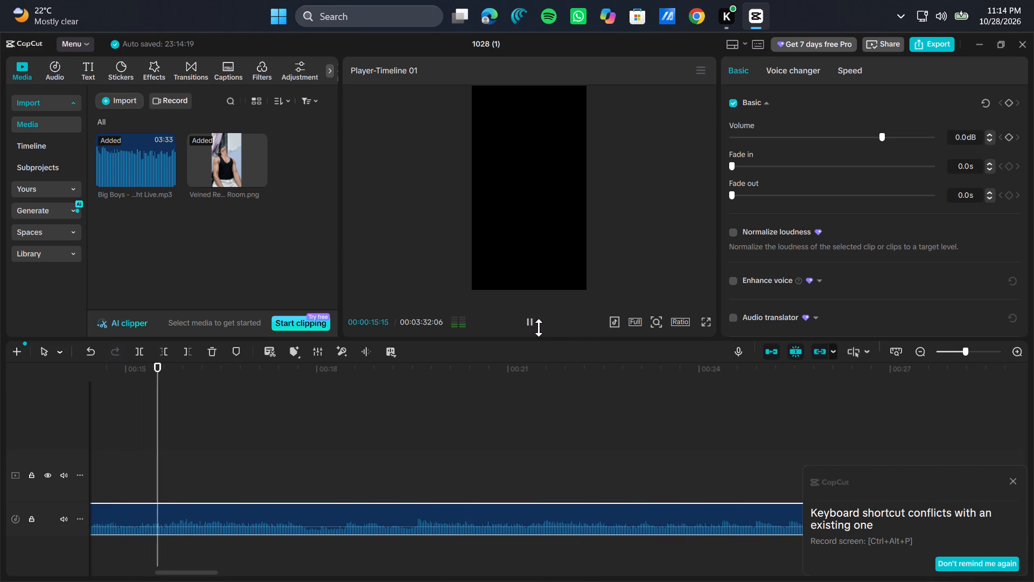
{"action": "scroll", "coordinate": [527, 498], "scroll_direction": "down", "scroll_amount": 15, "text": "ctrl"}
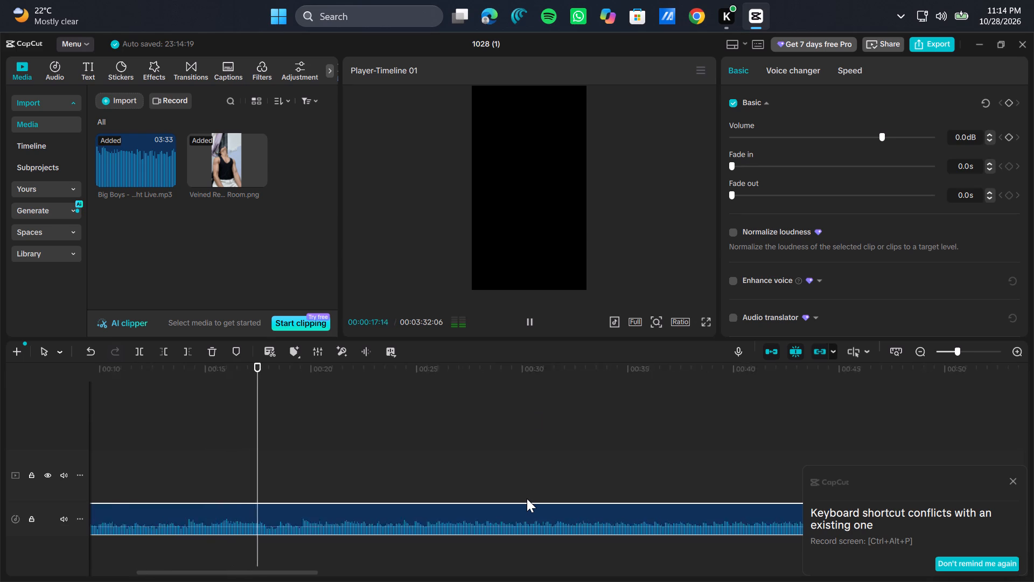
{"action": "scroll", "coordinate": [527, 498], "scroll_direction": "down", "scroll_amount": 16, "text": "ctrl"}
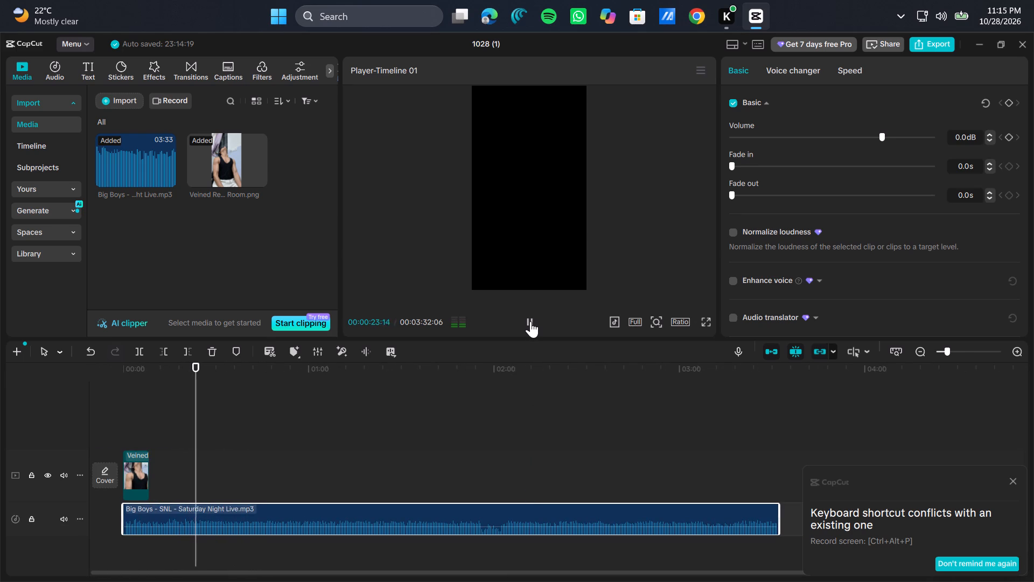
{"action": "left_click", "coordinate": [530, 321]}
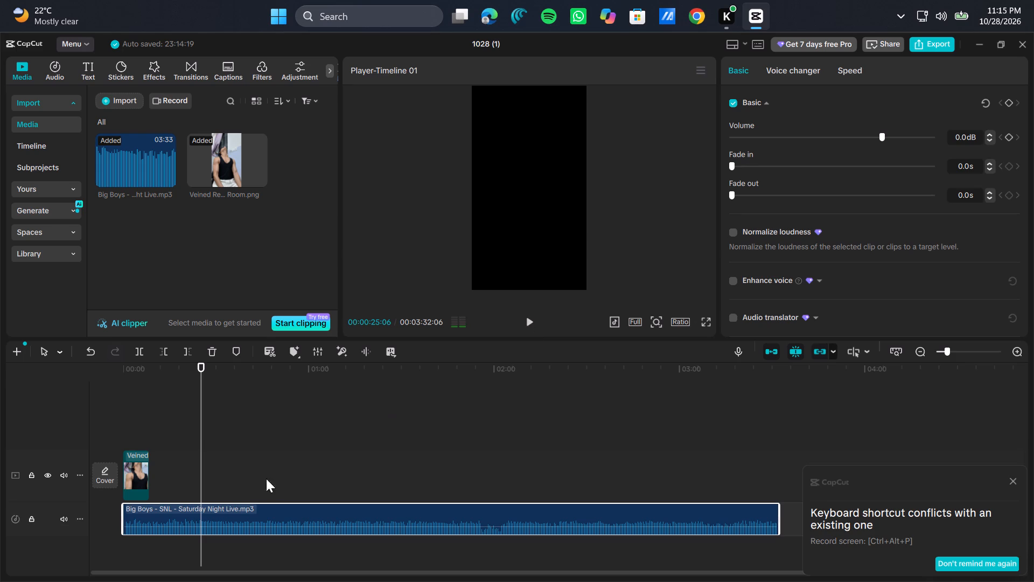
Trim away the part of the Big Boys audio clip before 00:00:23:28.
{"action": "scroll", "coordinate": [206, 500], "scroll_direction": "up", "scroll_amount": 17, "text": "ctrl"}
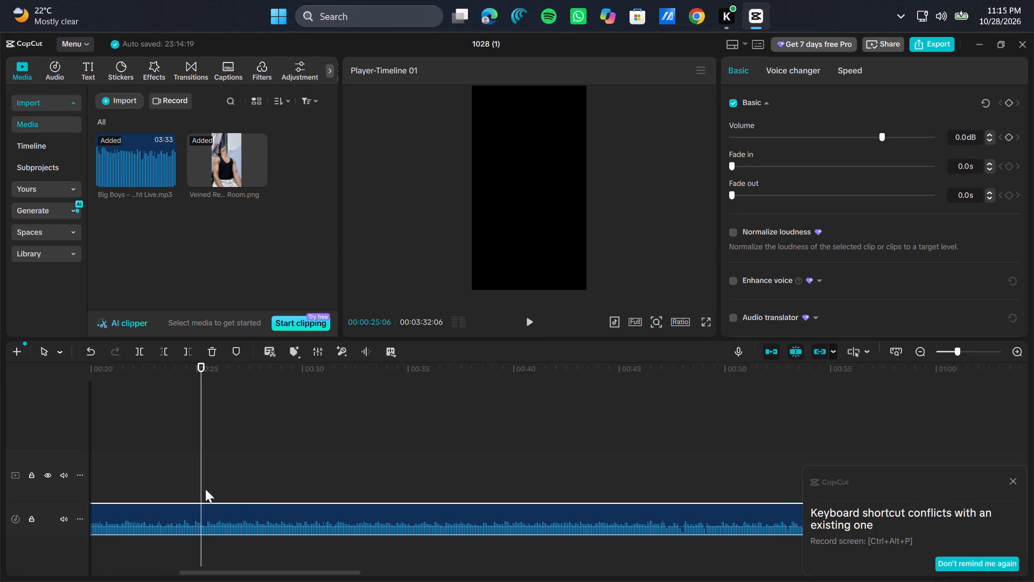
{"action": "left_click_drag", "start_coordinate": [199, 466], "coordinate": [178, 468]}
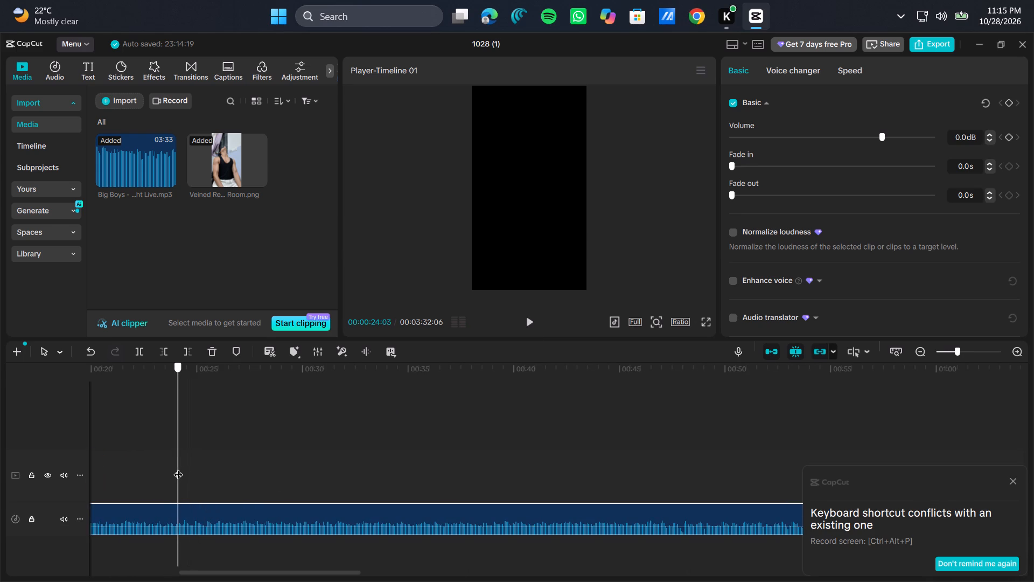
{"action": "left_click", "coordinate": [212, 496]}
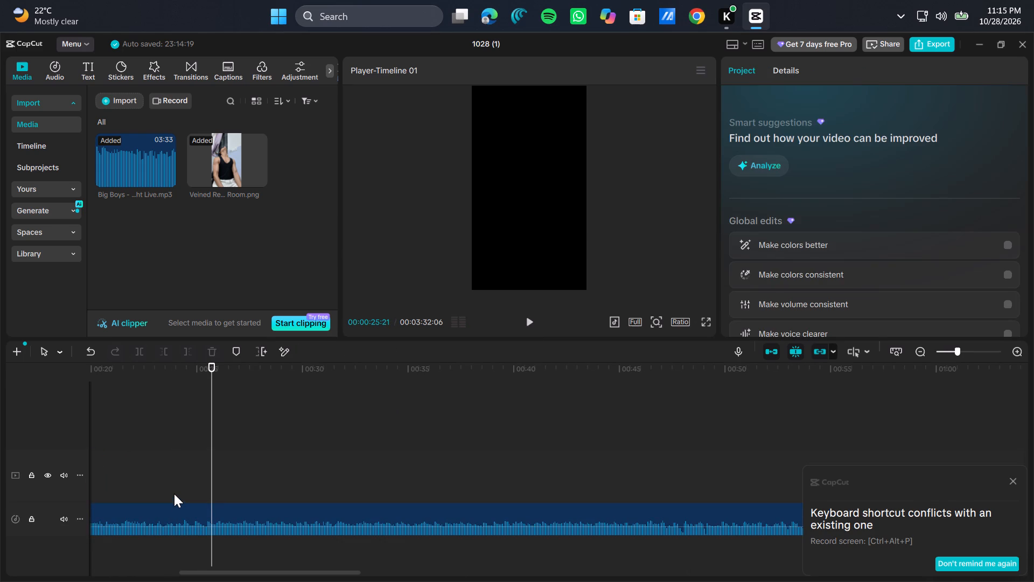
{"action": "left_click", "coordinate": [174, 494]}
{"action": "left_click", "coordinate": [212, 515]}
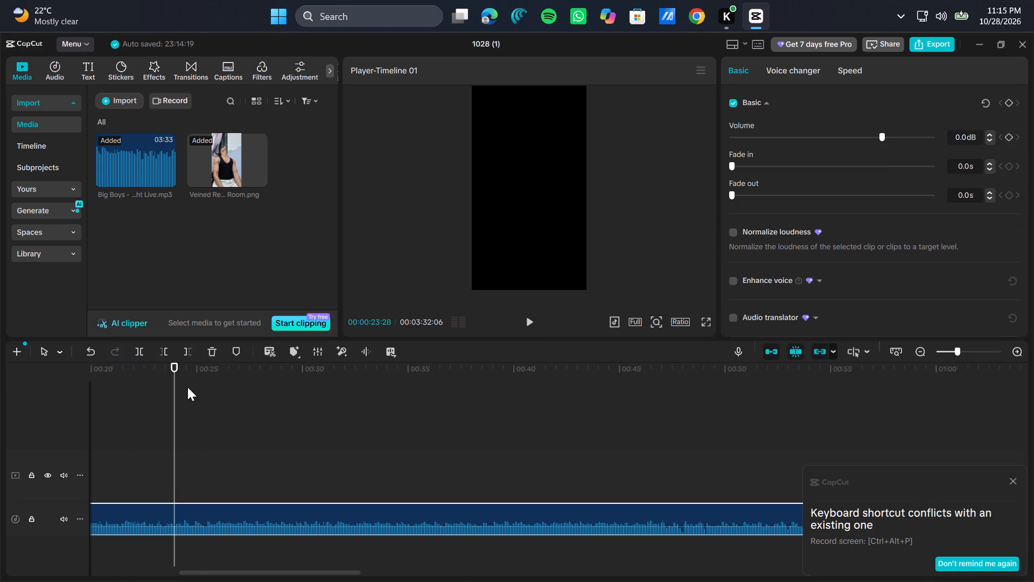
{"action": "left_click", "coordinate": [162, 347]}
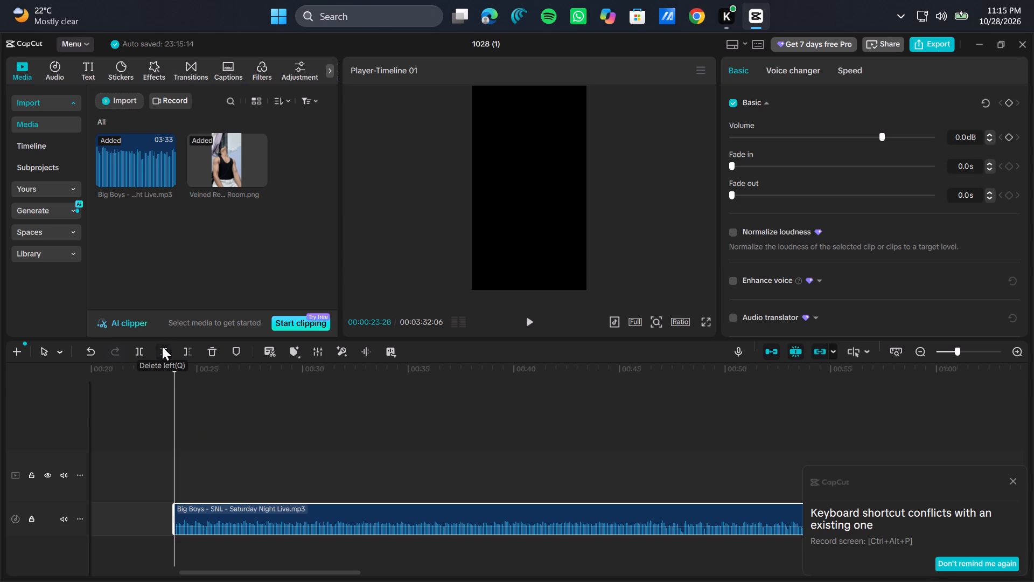
Move the trimmed Big Boys audio clip to the beginning of the timeline, aligned with the portrait clip.
{"action": "left_click_drag", "start_coordinate": [348, 513], "coordinate": [122, 520]}
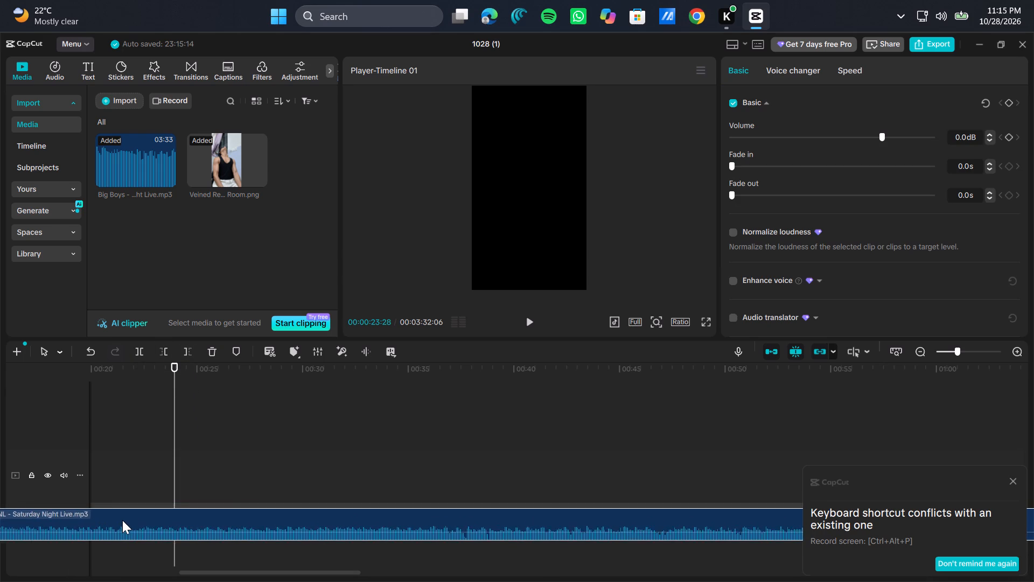
{"action": "left_click_drag", "start_coordinate": [122, 520], "coordinate": [70, 525]}
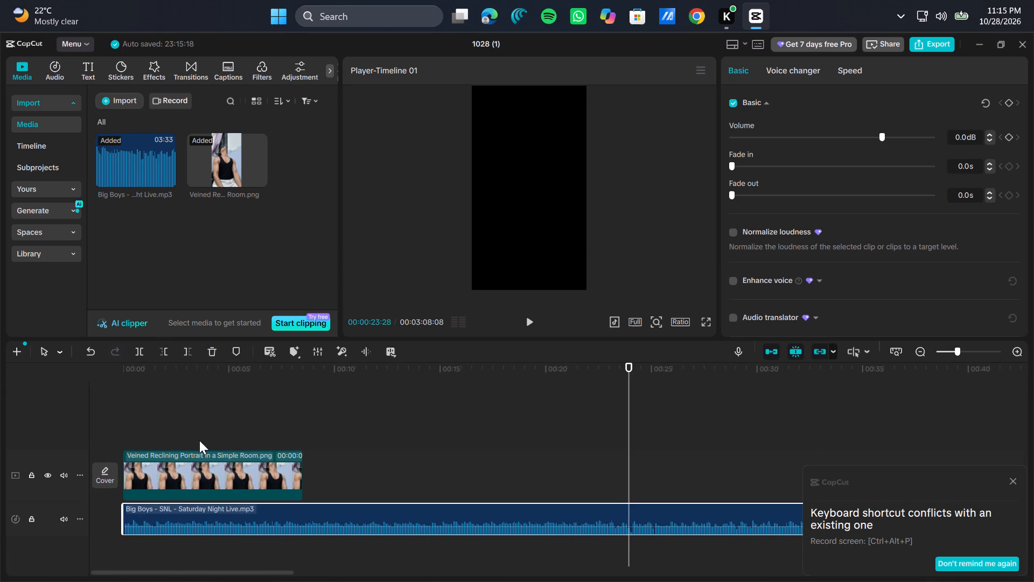
Play the timeline from the beginning to check the trimmed song against the portrait clip.
{"action": "left_click", "coordinate": [152, 420]}
{"action": "left_click_drag", "start_coordinate": [152, 420], "coordinate": [18, 470]}
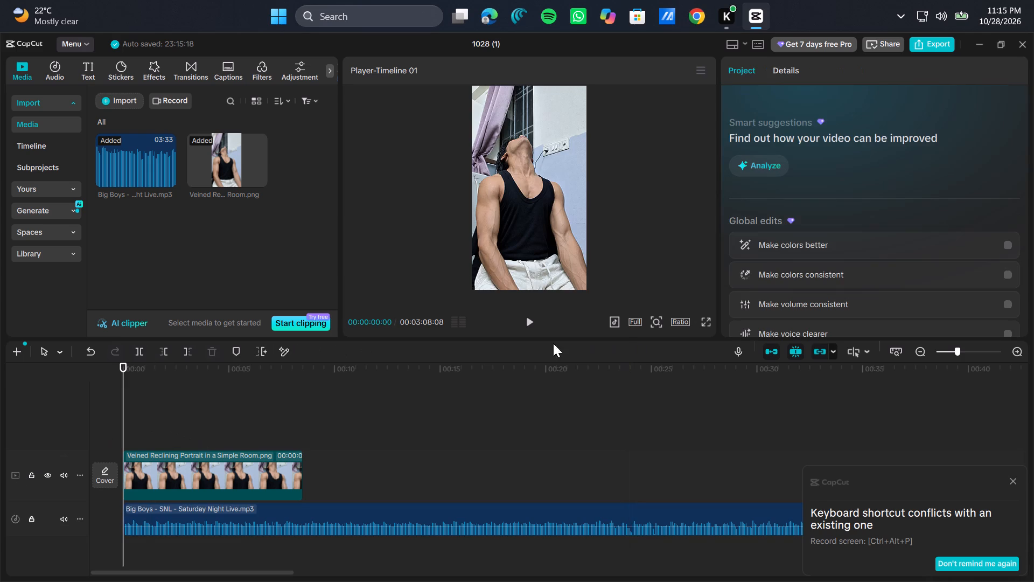
{"action": "left_click", "coordinate": [530, 323]}
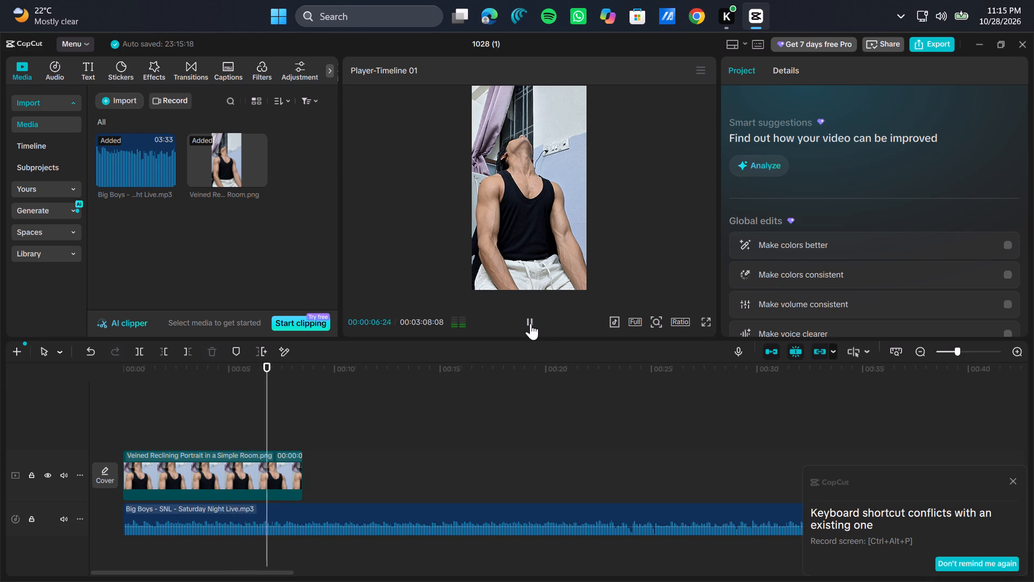
{"action": "left_click", "coordinate": [284, 468]}
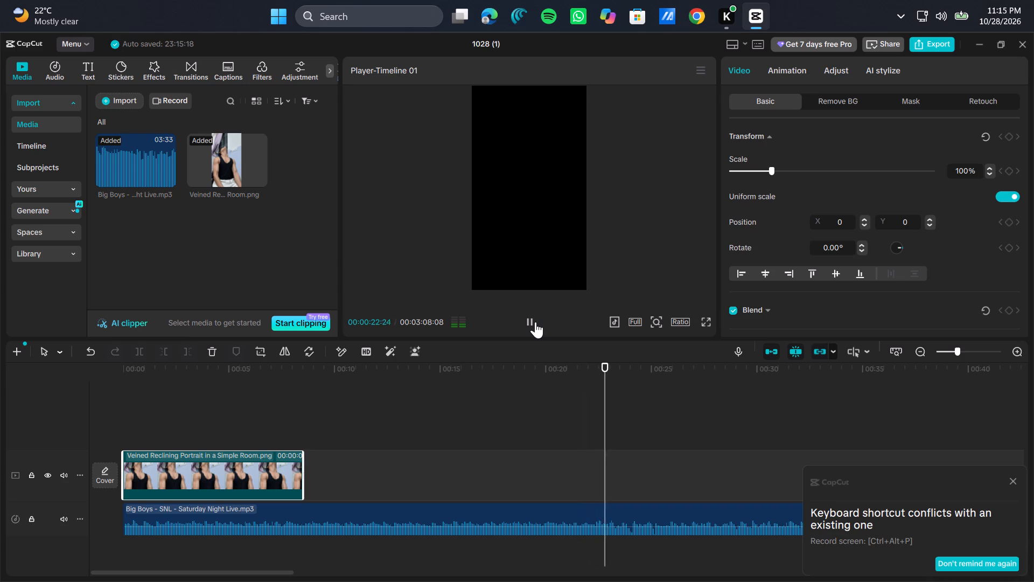
{"action": "left_click", "coordinate": [535, 322]}
Replay the song from about 00:00:07:03 and trim away the part of the Big Boys audio clip before 00:00:11:05.
{"action": "left_click_drag", "start_coordinate": [618, 401], "coordinate": [360, 442]}
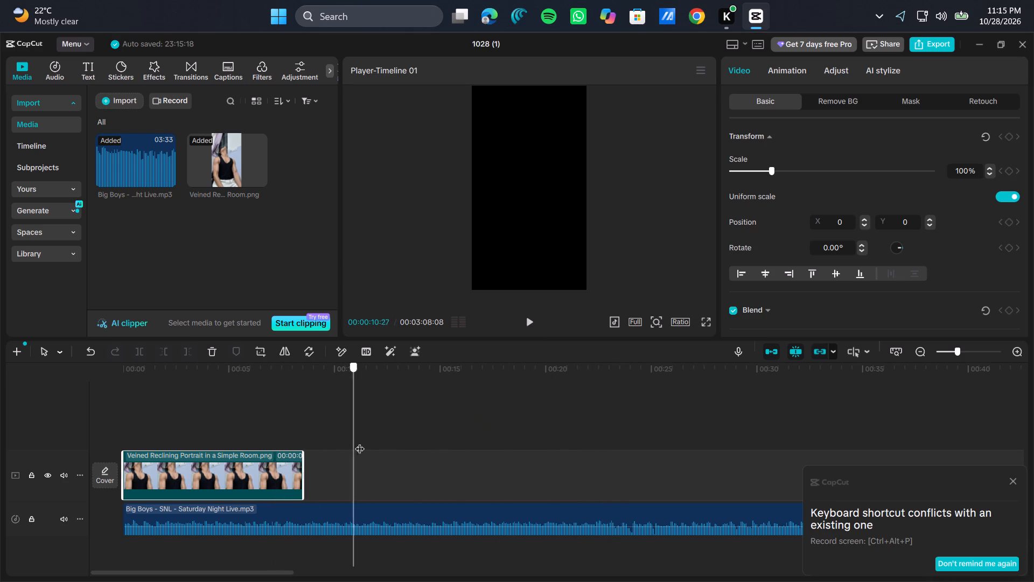
{"action": "left_click_drag", "start_coordinate": [360, 442], "coordinate": [273, 465]}
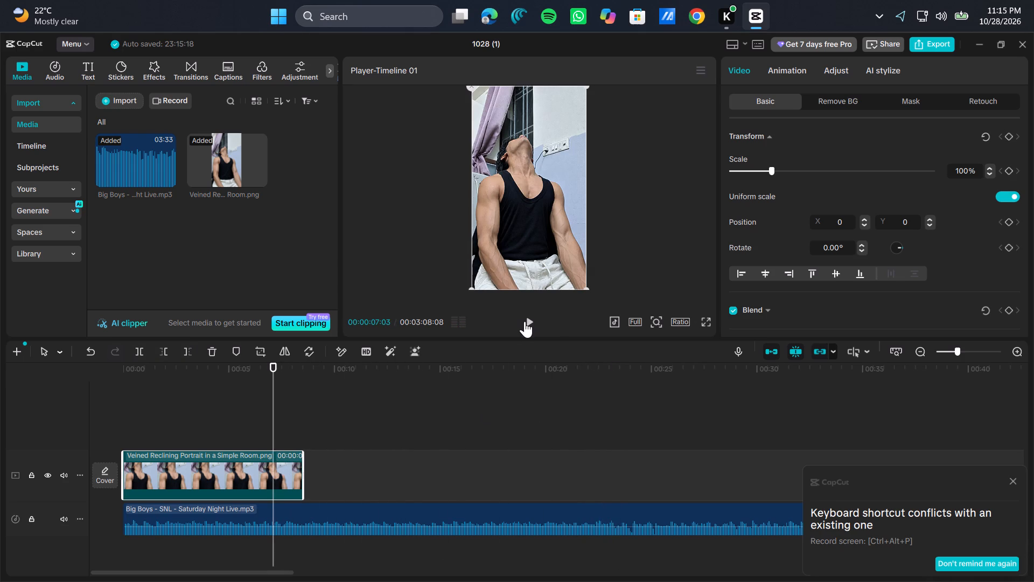
{"action": "left_click", "coordinate": [525, 321]}
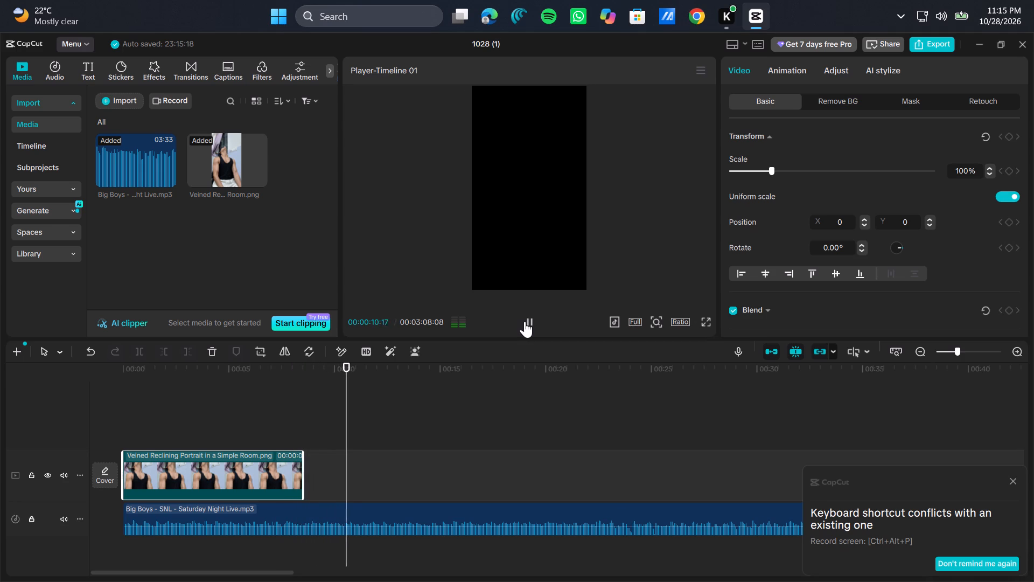
{"action": "left_click", "coordinate": [525, 321]}
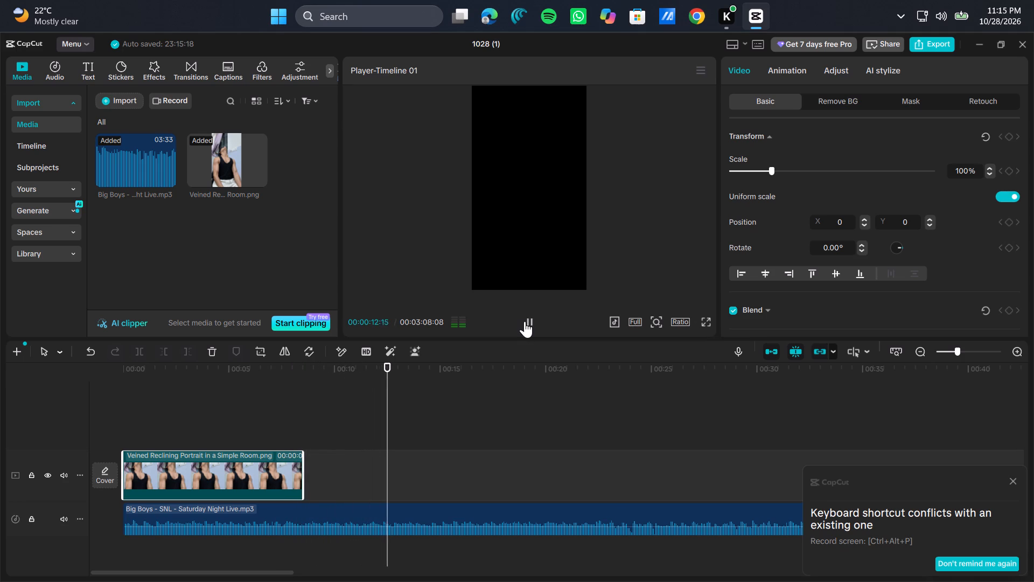
{"action": "left_click", "coordinate": [359, 470]}
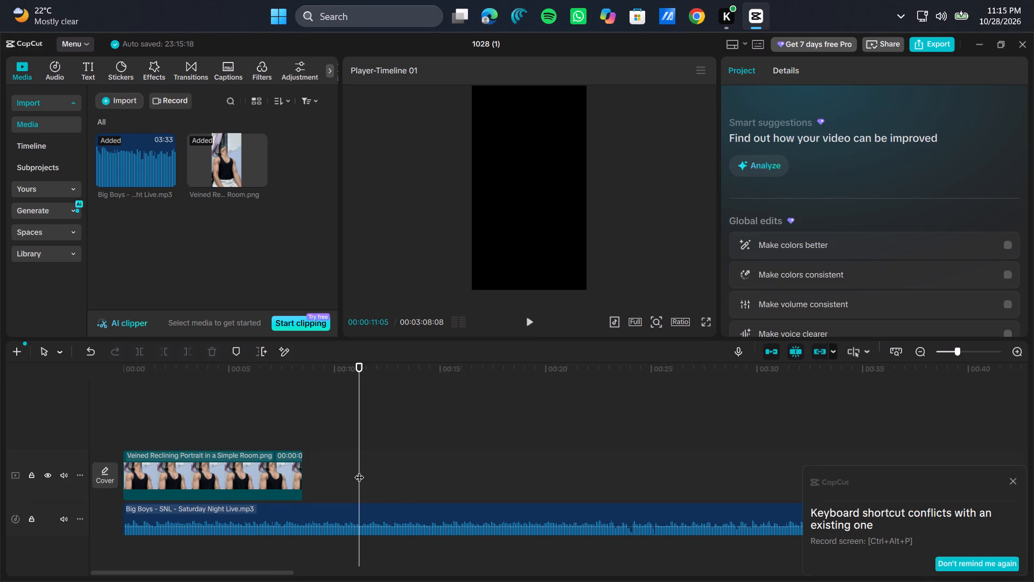
{"action": "left_click", "coordinate": [331, 517]}
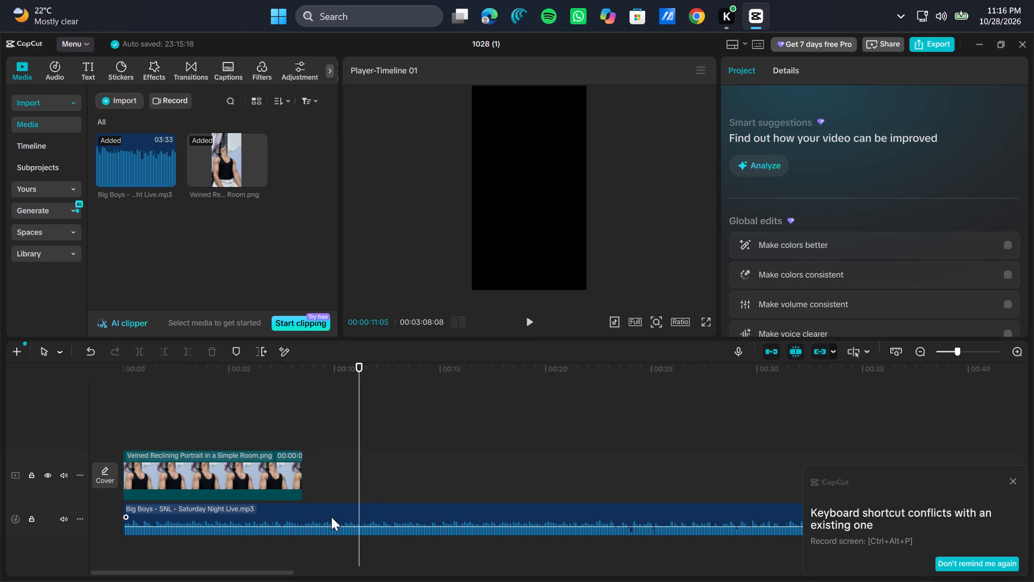
{"action": "left_click", "coordinate": [164, 351]}
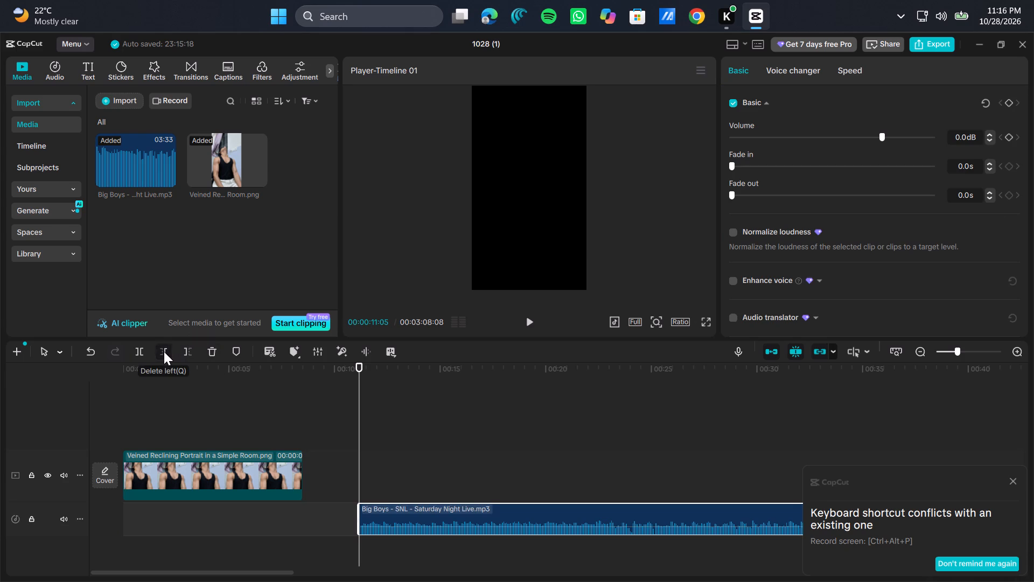
Move the newly trimmed Big Boys audio clip to the beginning of the timeline, aligned with the portrait clip's start.
{"action": "left_click_drag", "start_coordinate": [494, 514], "coordinate": [224, 515]}
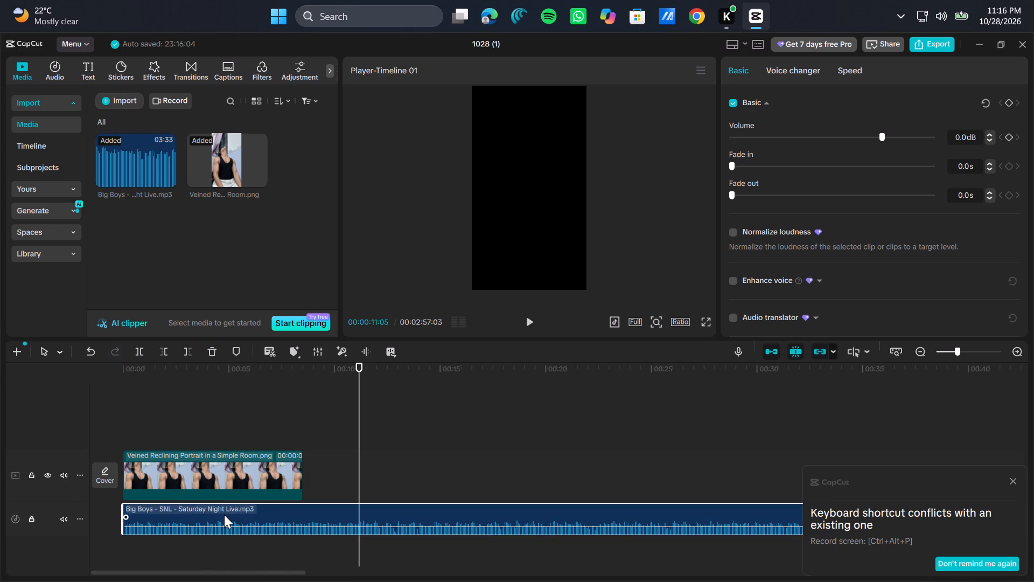
Play the timeline from the beginning and give the Big Boys audio clip a 0.1 s fade-in.
{"action": "left_click", "coordinate": [144, 408]}
{"action": "left_click_drag", "start_coordinate": [144, 408], "coordinate": [0, 441]}
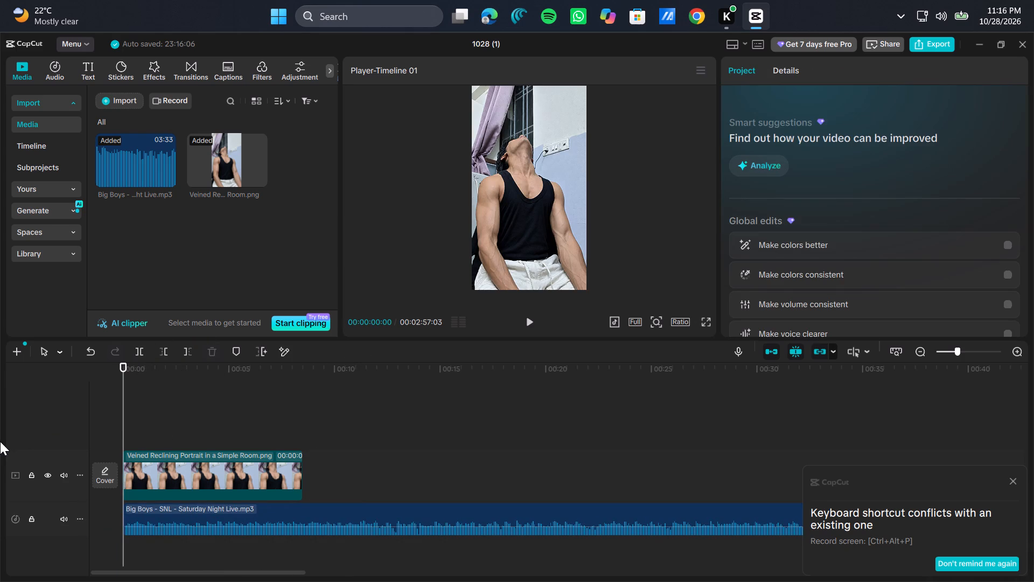
{"action": "left_click", "coordinate": [528, 320]}
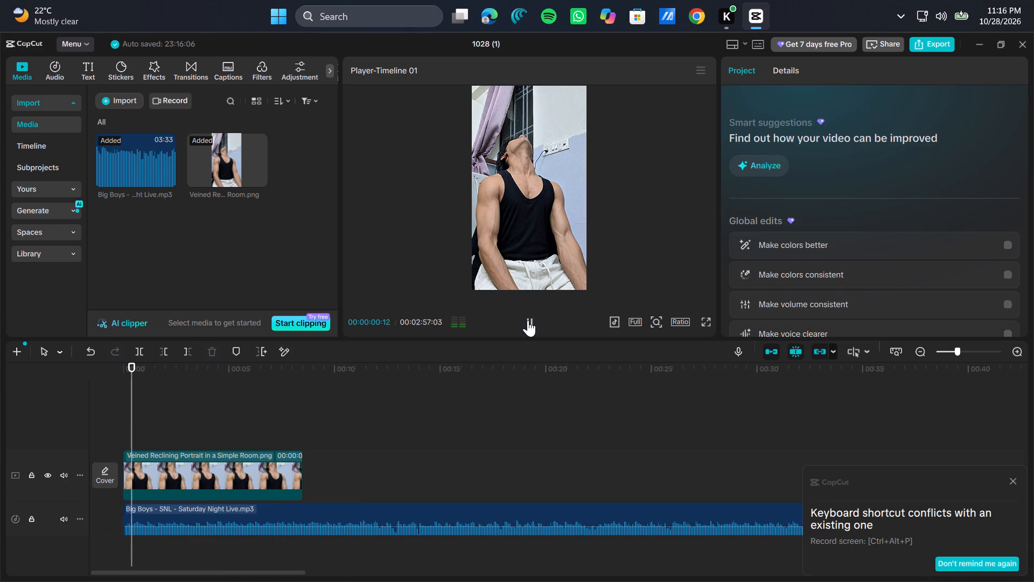
{"action": "left_click", "coordinate": [190, 511]}
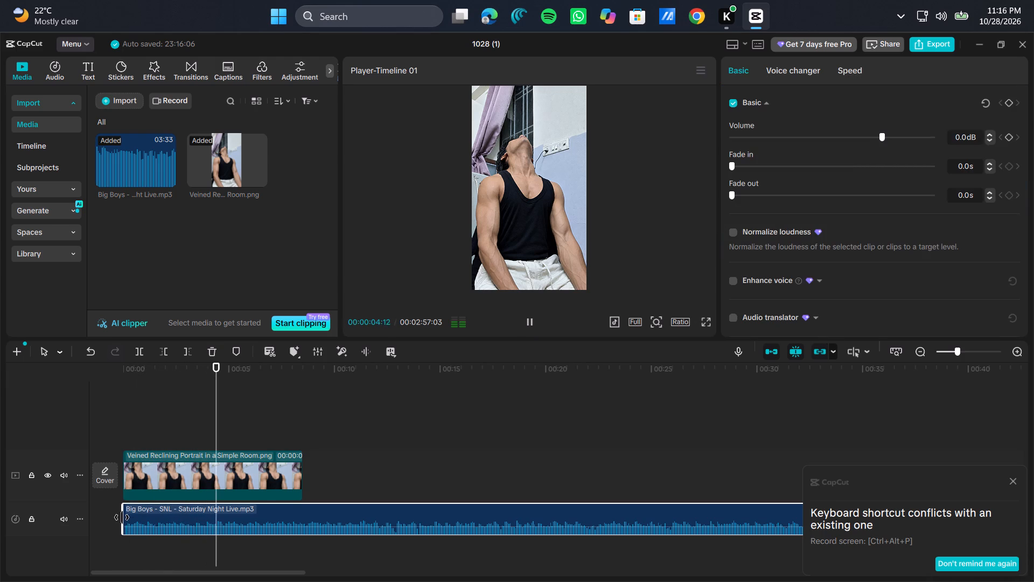
{"action": "left_click_drag", "start_coordinate": [122, 517], "coordinate": [131, 517]}
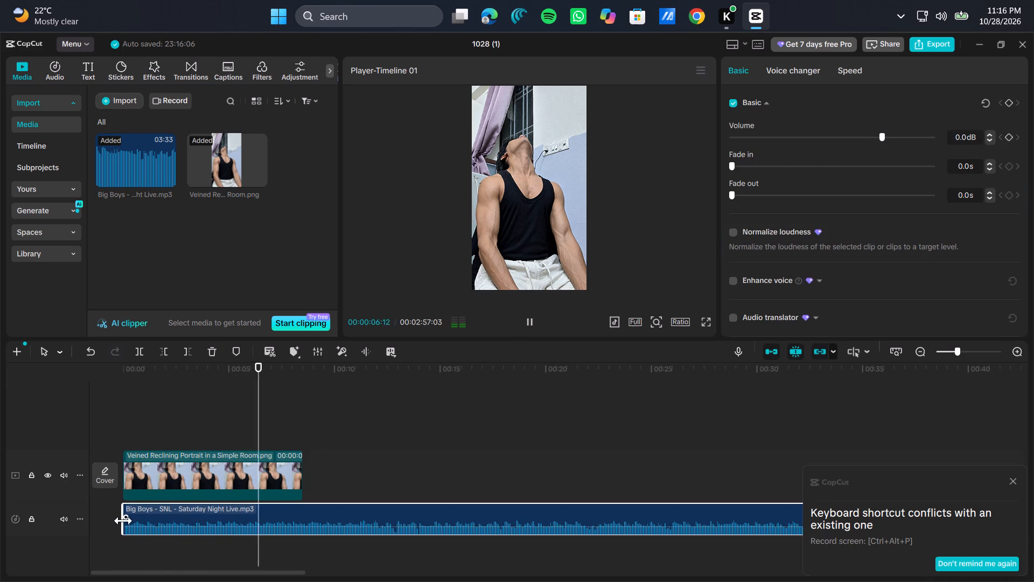
{"action": "left_click", "coordinate": [123, 520]}
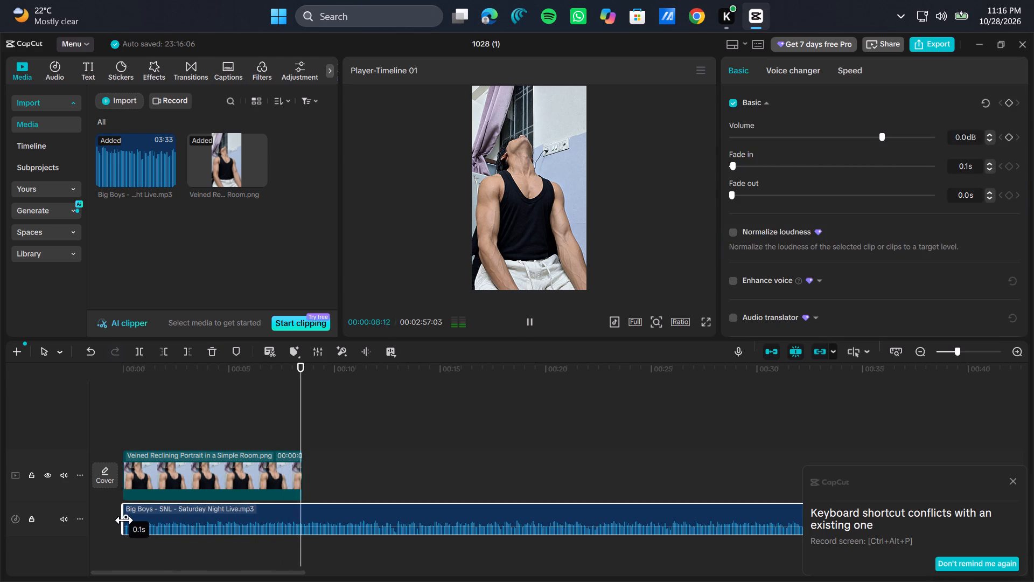
Trim about 6 frames off the start of the Big Boys audio clip and move it back to the timeline's beginning.
{"action": "scroll", "coordinate": [160, 525], "scroll_direction": "up", "scroll_amount": 5, "text": "ctrl"}
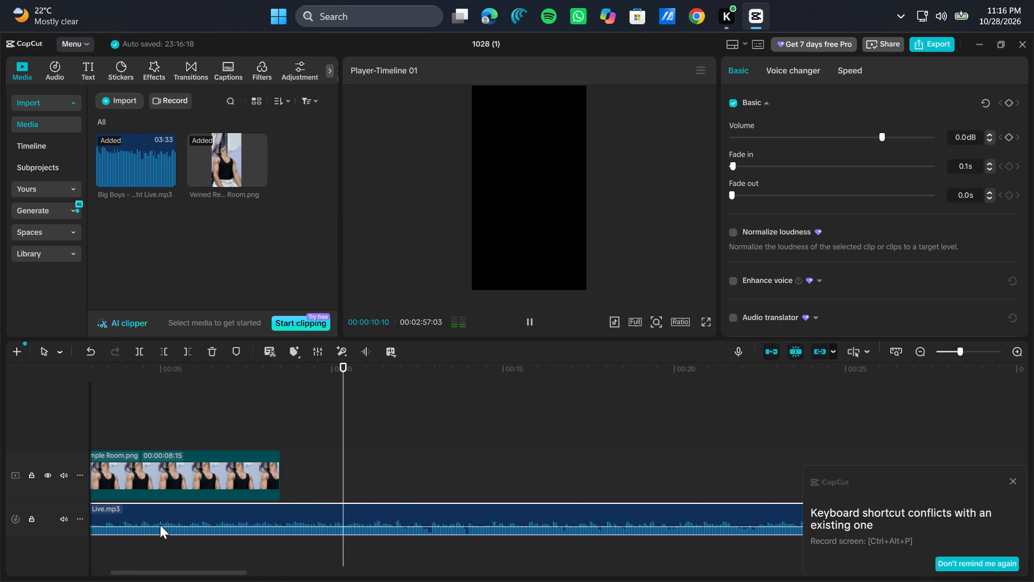
{"action": "scroll", "coordinate": [160, 525], "scroll_direction": "right", "scroll_amount": 6}
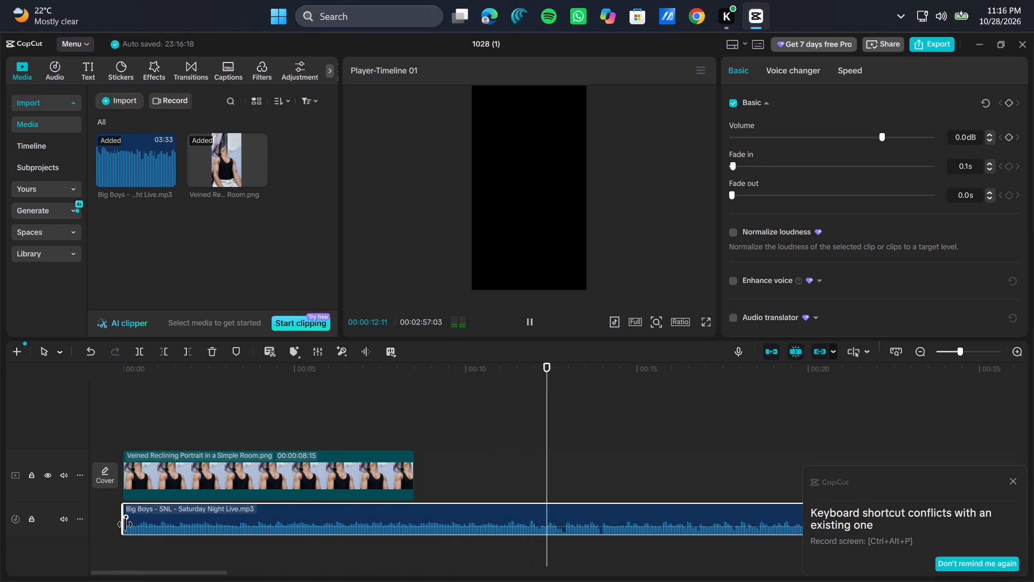
{"action": "left_click_drag", "start_coordinate": [125, 524], "coordinate": [132, 525]}
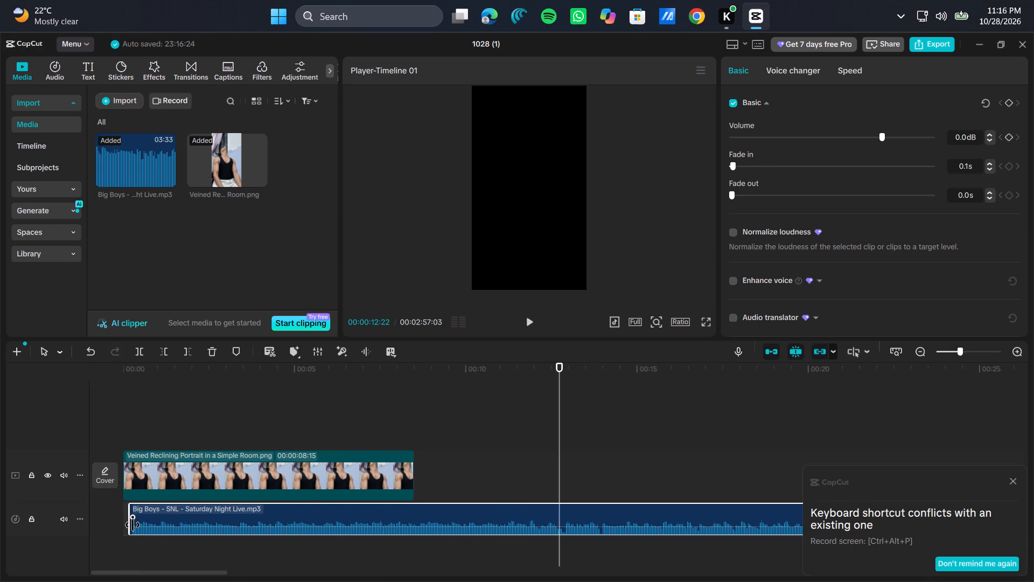
{"action": "left_click_drag", "start_coordinate": [185, 517], "coordinate": [125, 517]}
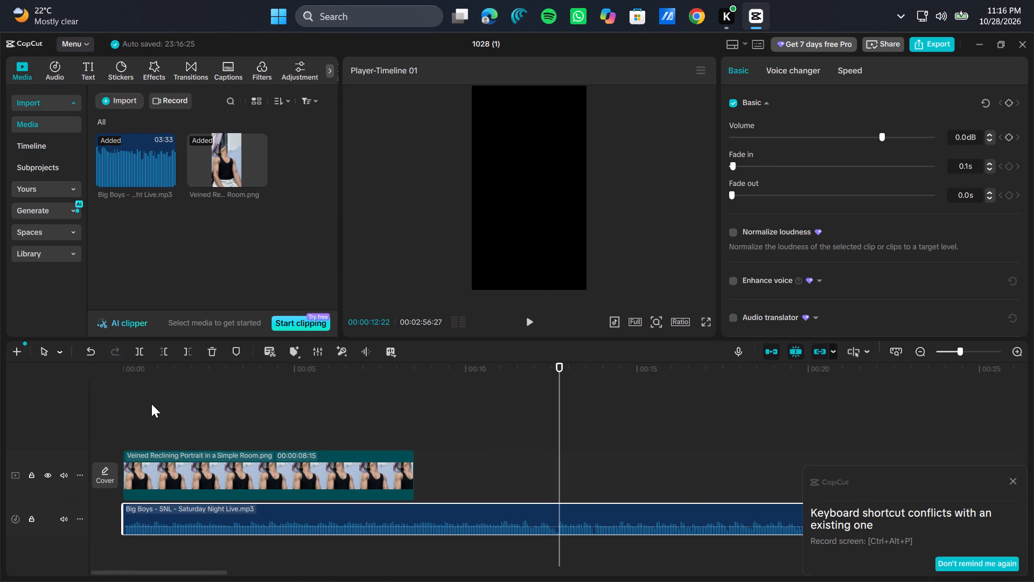
Return to the start of the timeline and extend the portrait clip to a duration of 00:00:13:17.
{"action": "left_click", "coordinate": [151, 404]}
{"action": "left_click_drag", "start_coordinate": [151, 404], "coordinate": [0, 496]}
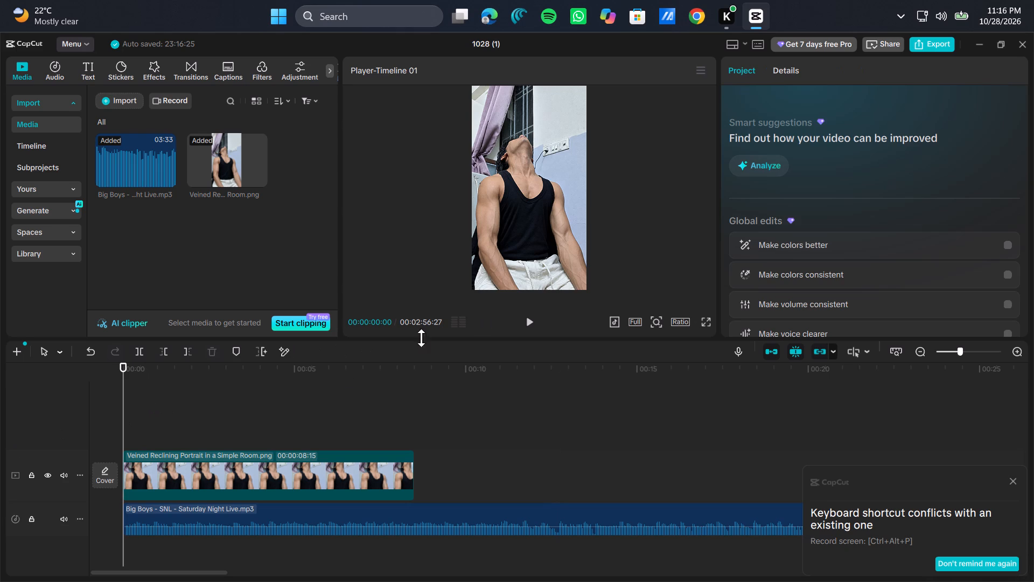
{"action": "left_click", "coordinate": [349, 484]}
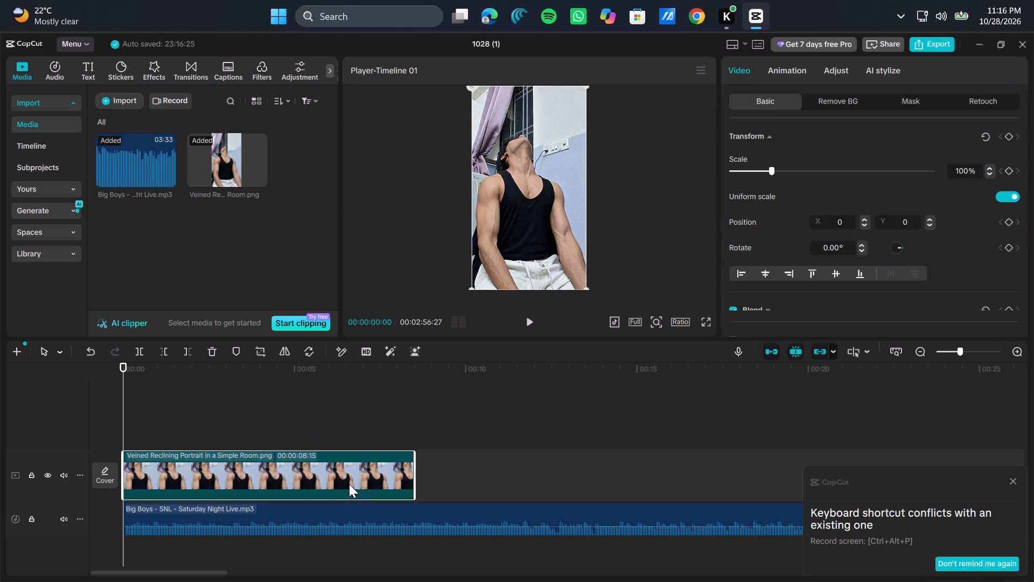
{"action": "left_click_drag", "start_coordinate": [415, 473], "coordinate": [584, 458]}
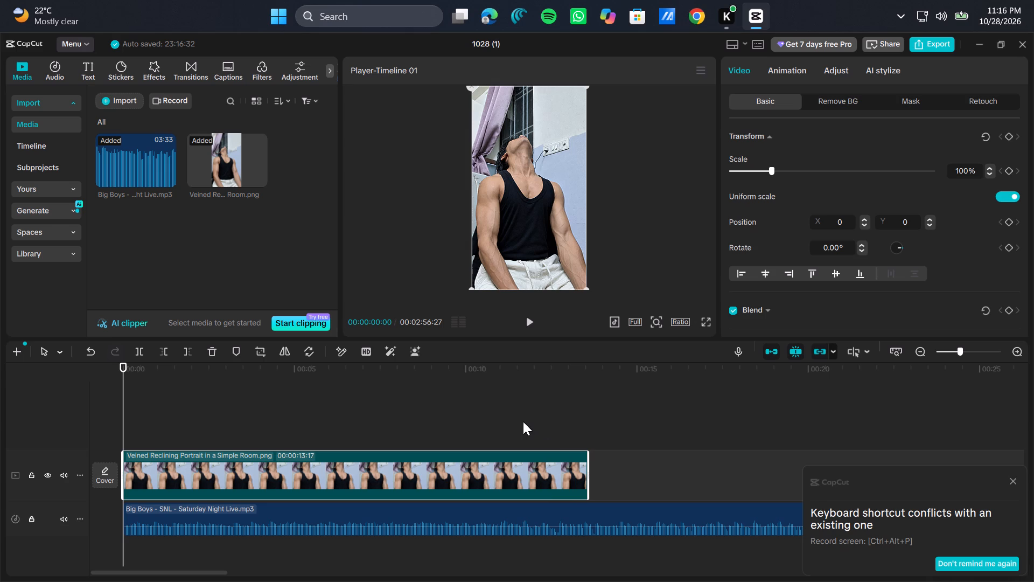
Play the timeline, dismiss the shortcut-conflict notification, and extend the portrait clip to a duration of 00:00:21:06.
{"action": "left_click", "coordinate": [533, 323]}
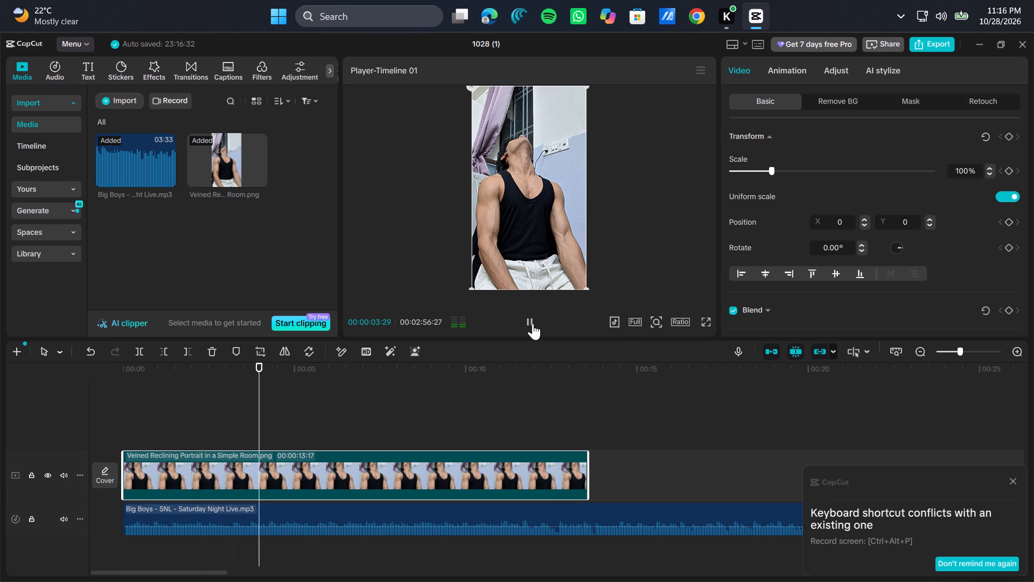
{"action": "left_click", "coordinate": [1015, 481]}
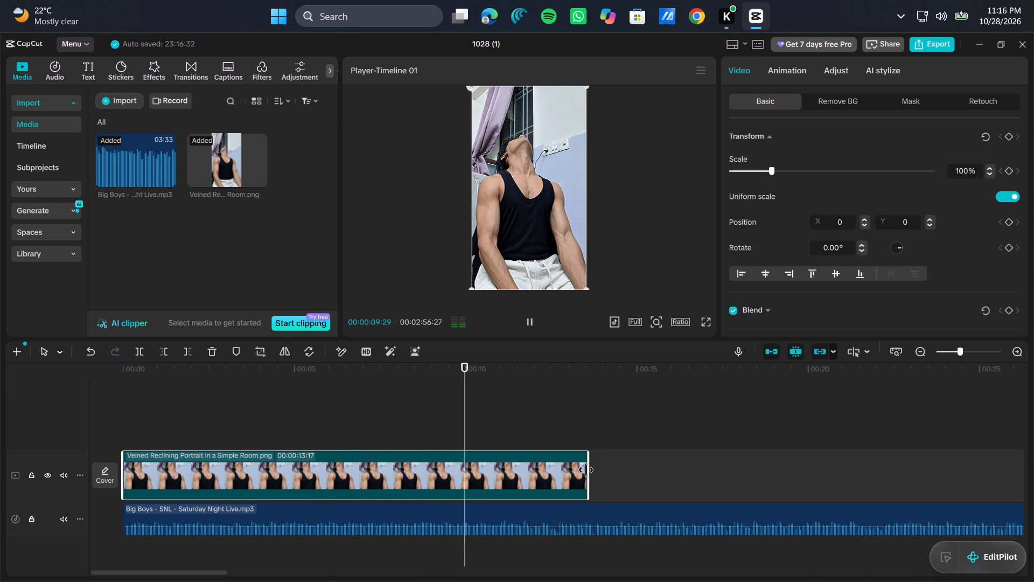
{"action": "left_click_drag", "start_coordinate": [586, 470], "coordinate": [848, 461]}
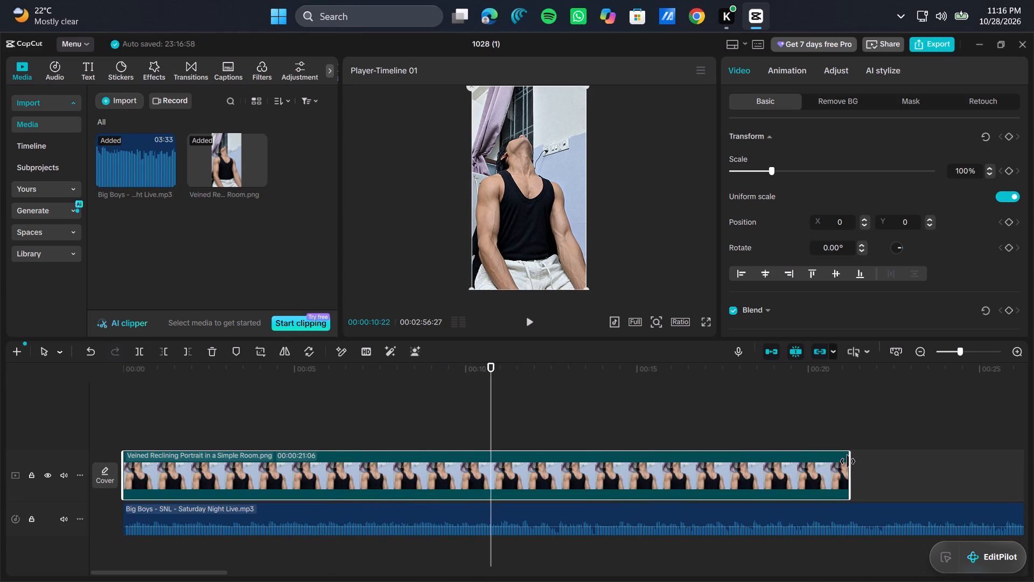
Listen to the song past the end of the portrait clip and extend the clip to a duration of 00:00:22:03.
{"action": "left_click", "coordinate": [529, 320]}
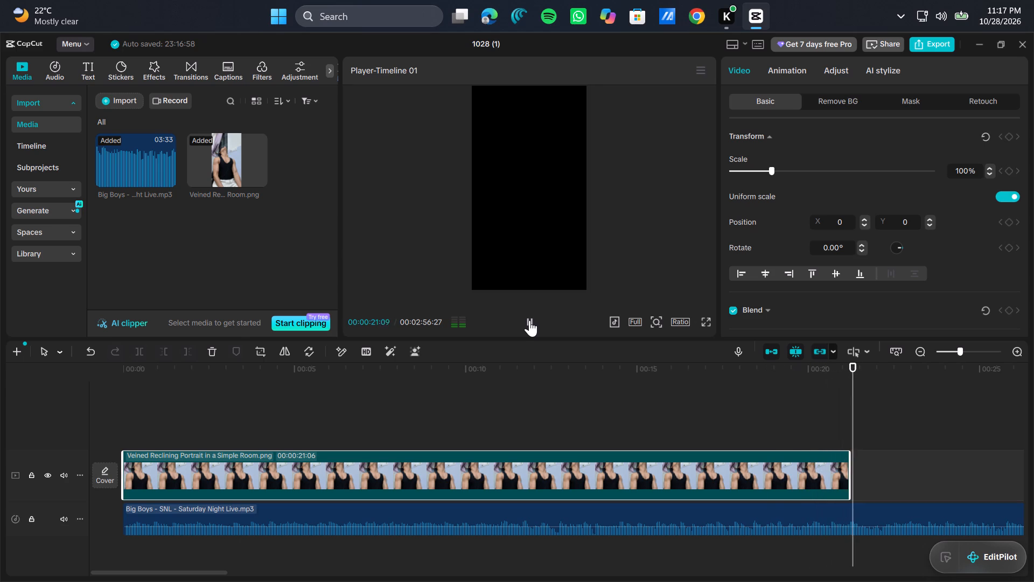
{"action": "left_click", "coordinate": [529, 320]}
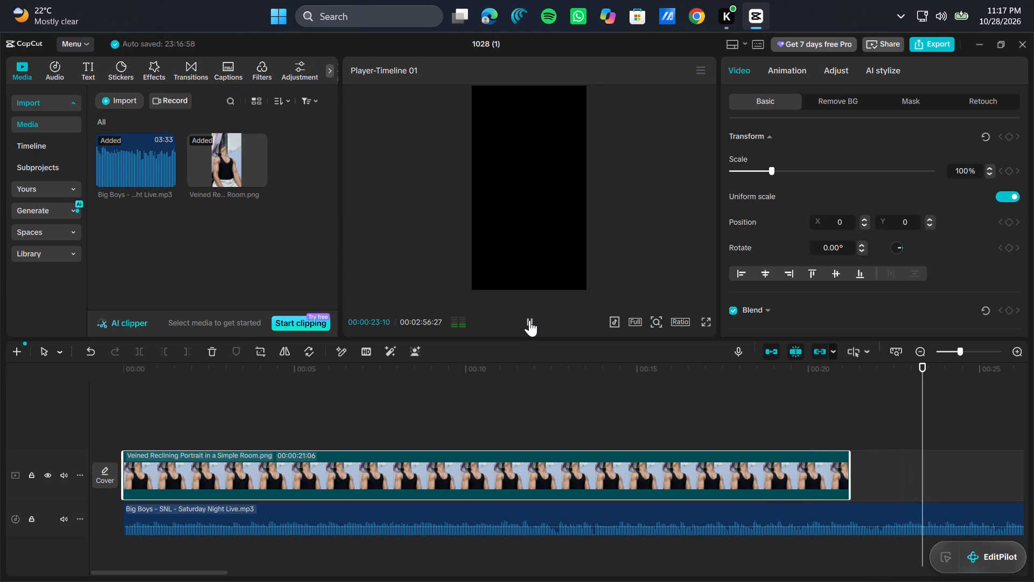
{"action": "scroll", "coordinate": [921, 399], "scroll_direction": "left", "scroll_amount": 1}
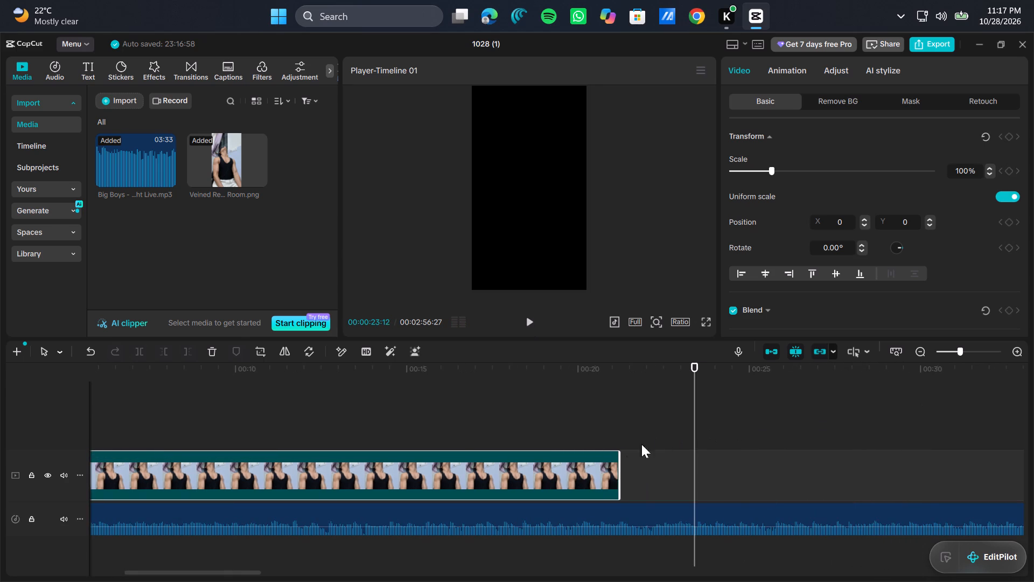
{"action": "left_click_drag", "start_coordinate": [617, 463], "coordinate": [639, 463]}
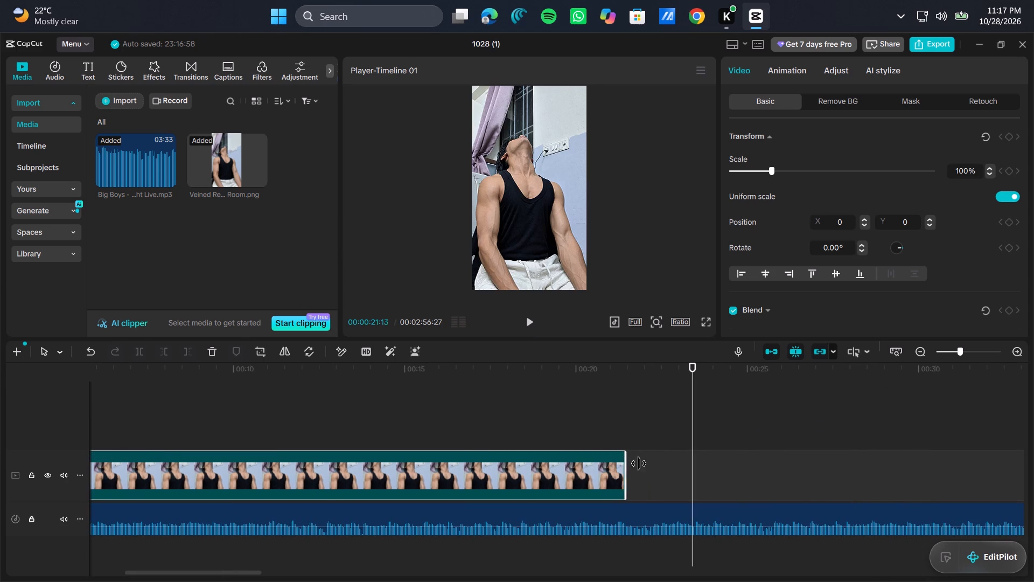
{"action": "left_click_drag", "start_coordinate": [639, 463], "coordinate": [644, 472]}
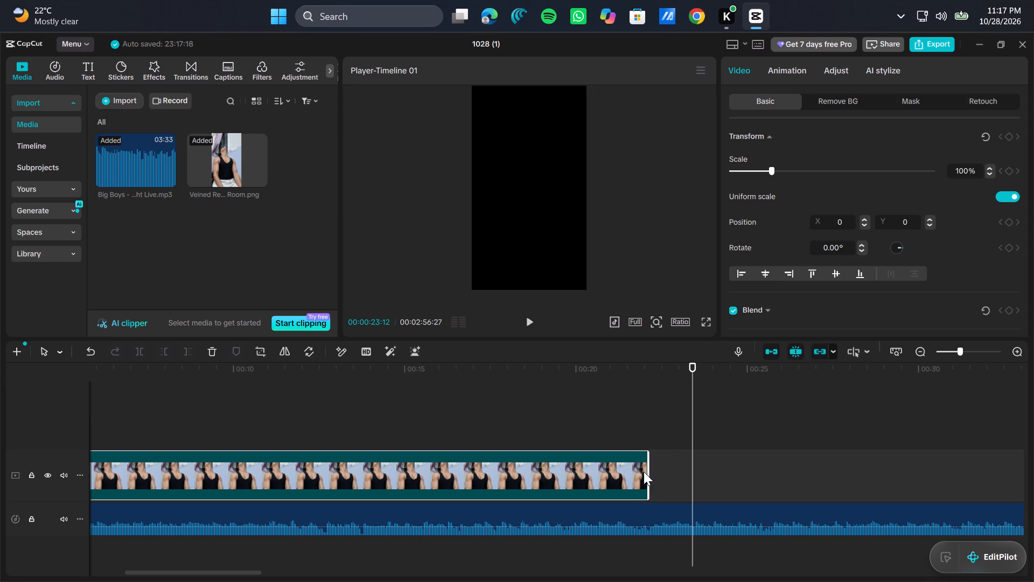
Trim away the part of the Big Boys audio clip after the portrait clip's end at 00:00:22:03.
{"action": "left_click", "coordinate": [682, 528]}
{"action": "left_click", "coordinate": [641, 406]}
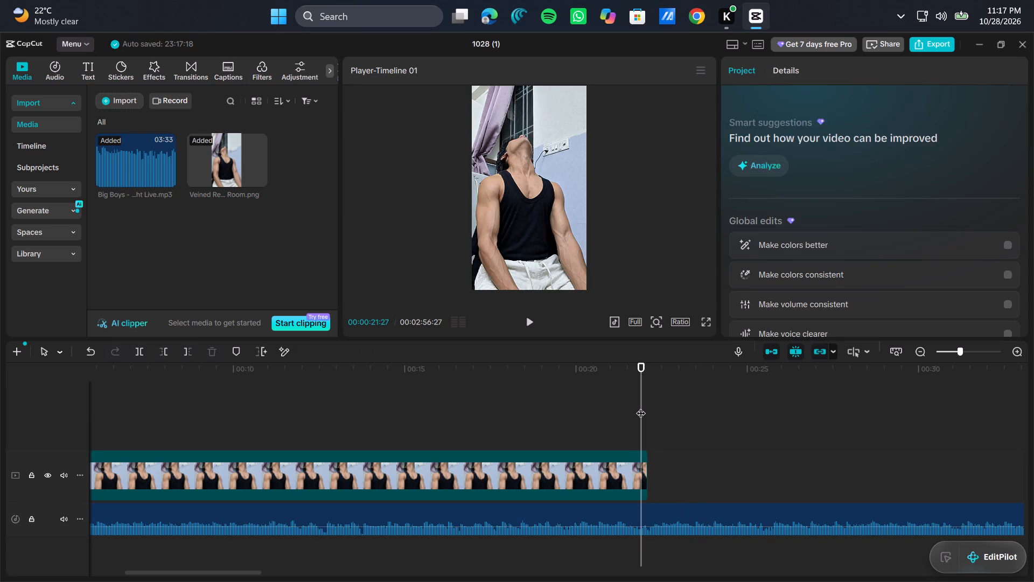
{"action": "left_click_drag", "start_coordinate": [641, 406], "coordinate": [647, 410]}
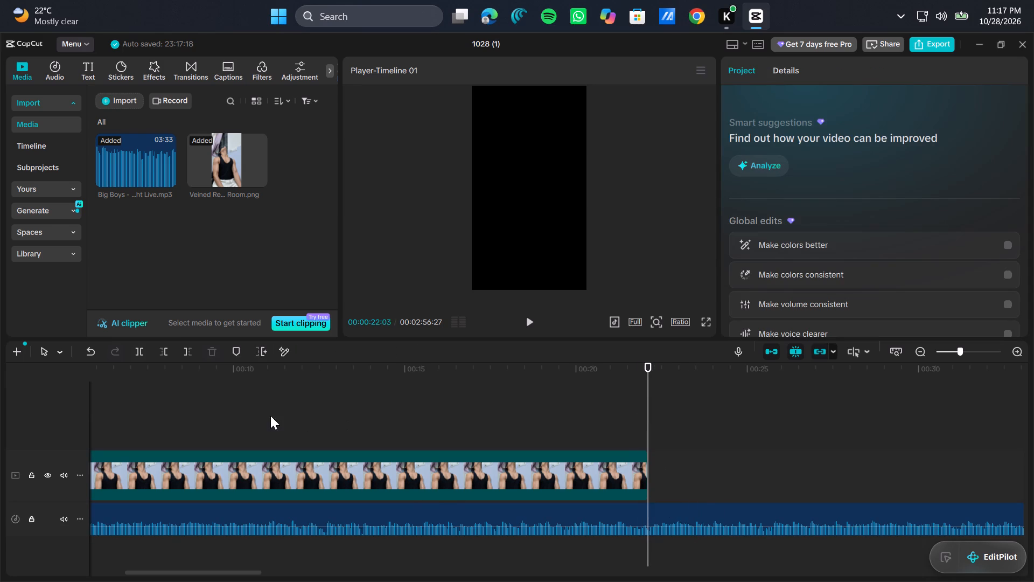
{"action": "left_click", "coordinate": [456, 512]}
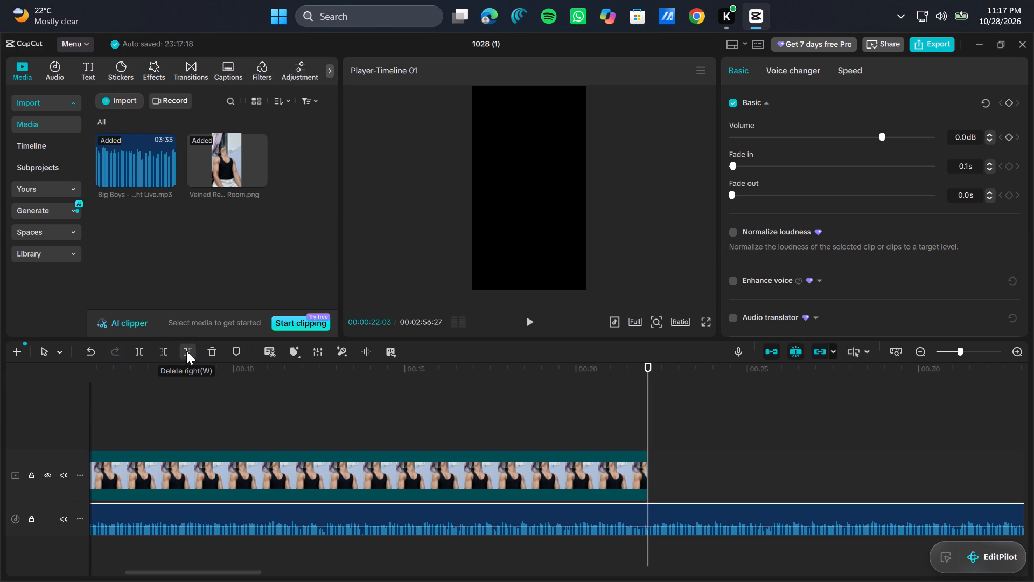
{"action": "left_click", "coordinate": [186, 351]}
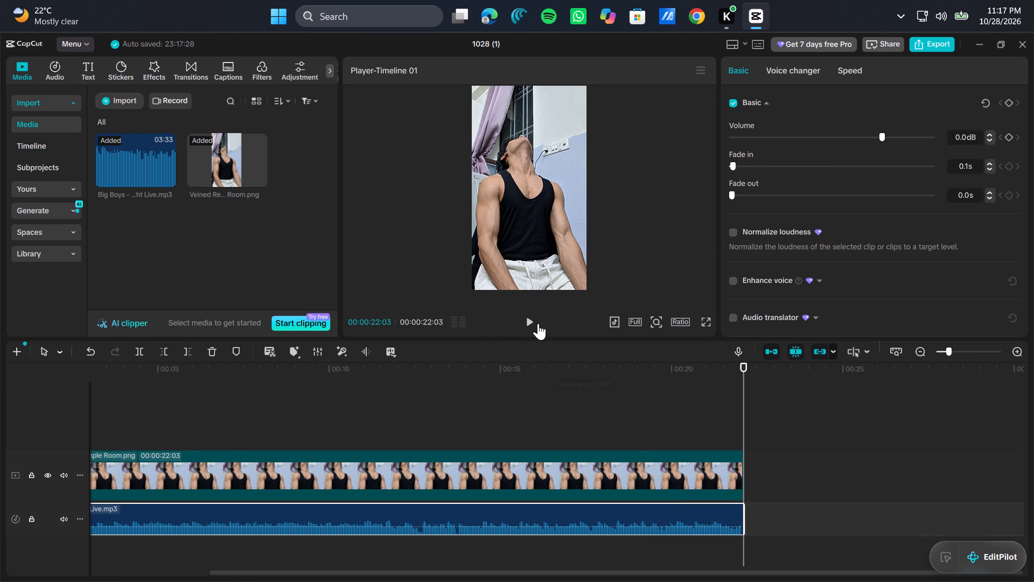
Play the finished timeline from the beginning to check the portrait clip with the trimmed song.
{"action": "left_click", "coordinate": [526, 323]}
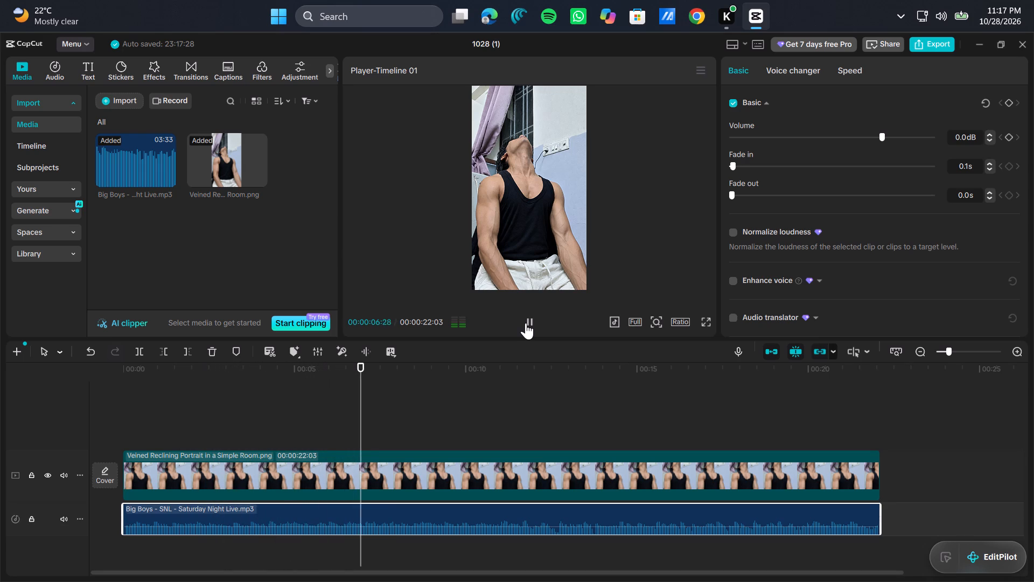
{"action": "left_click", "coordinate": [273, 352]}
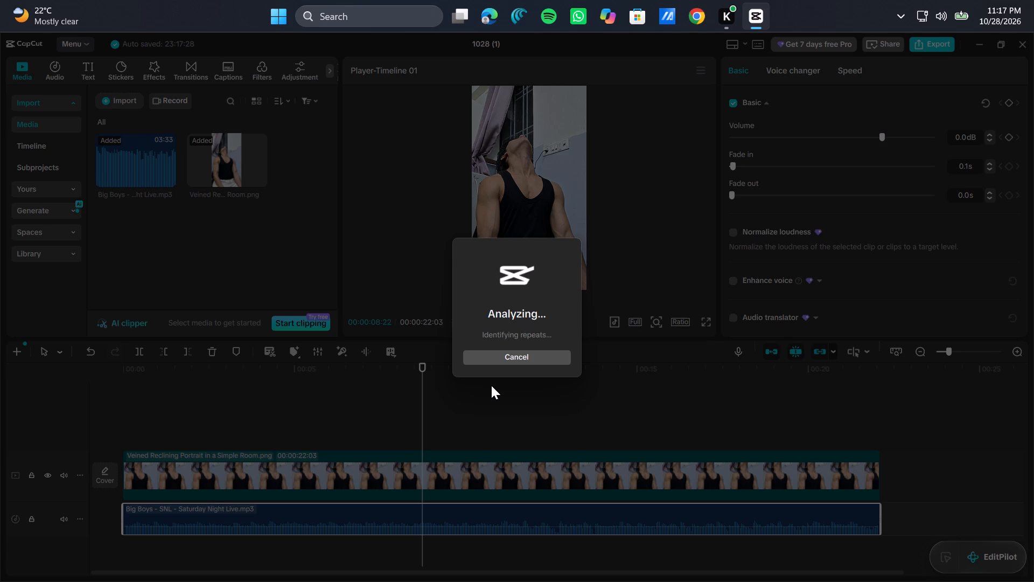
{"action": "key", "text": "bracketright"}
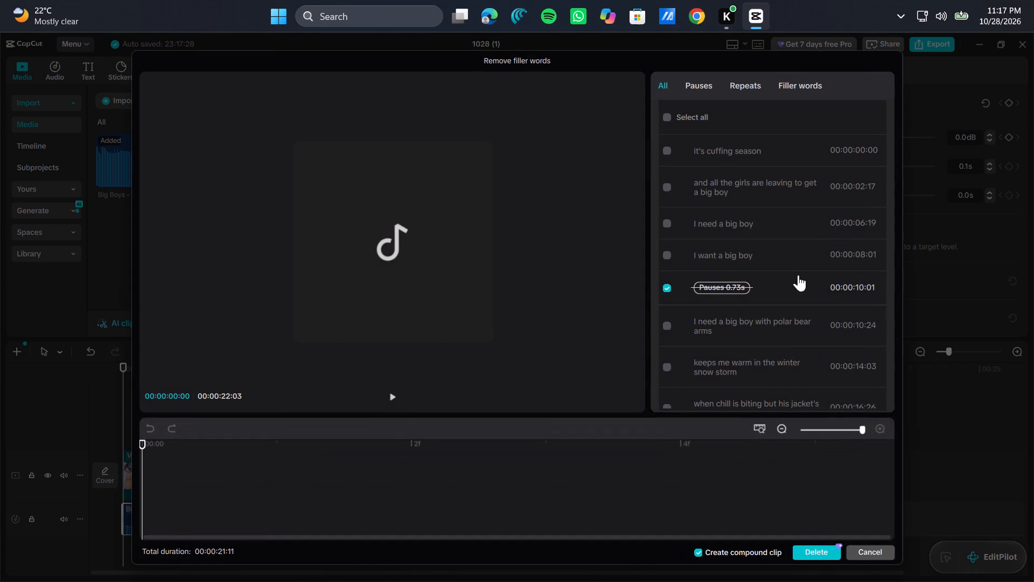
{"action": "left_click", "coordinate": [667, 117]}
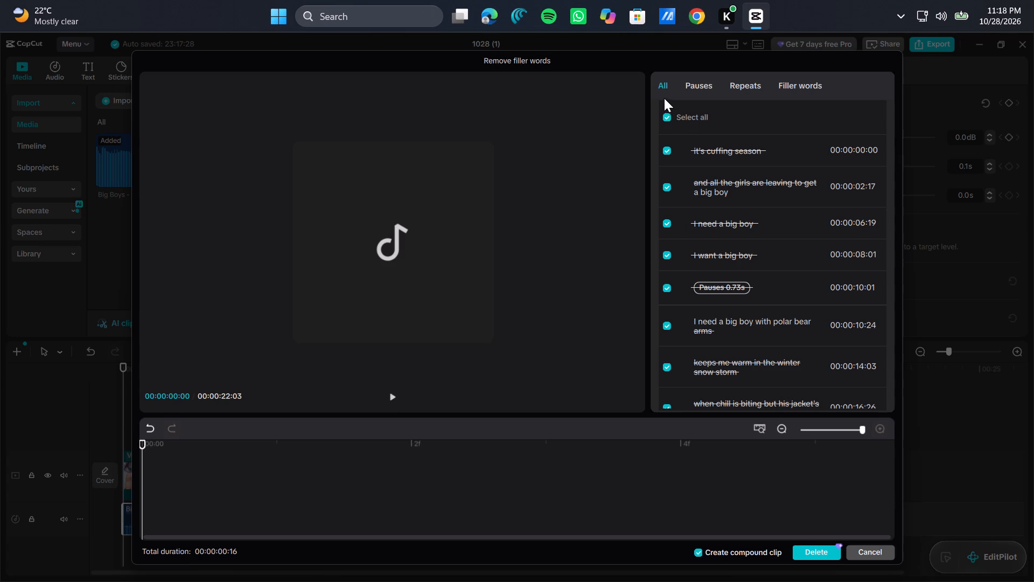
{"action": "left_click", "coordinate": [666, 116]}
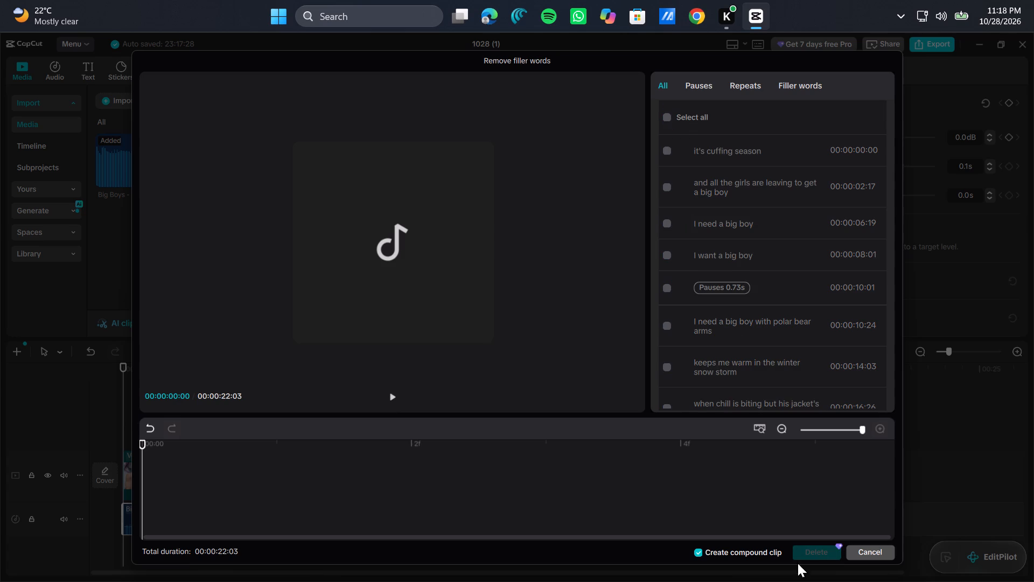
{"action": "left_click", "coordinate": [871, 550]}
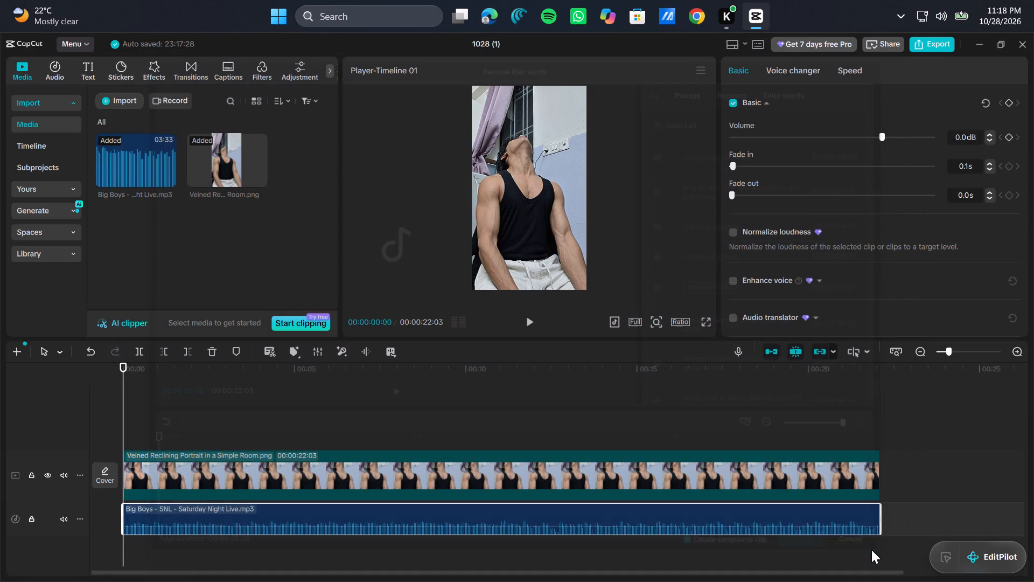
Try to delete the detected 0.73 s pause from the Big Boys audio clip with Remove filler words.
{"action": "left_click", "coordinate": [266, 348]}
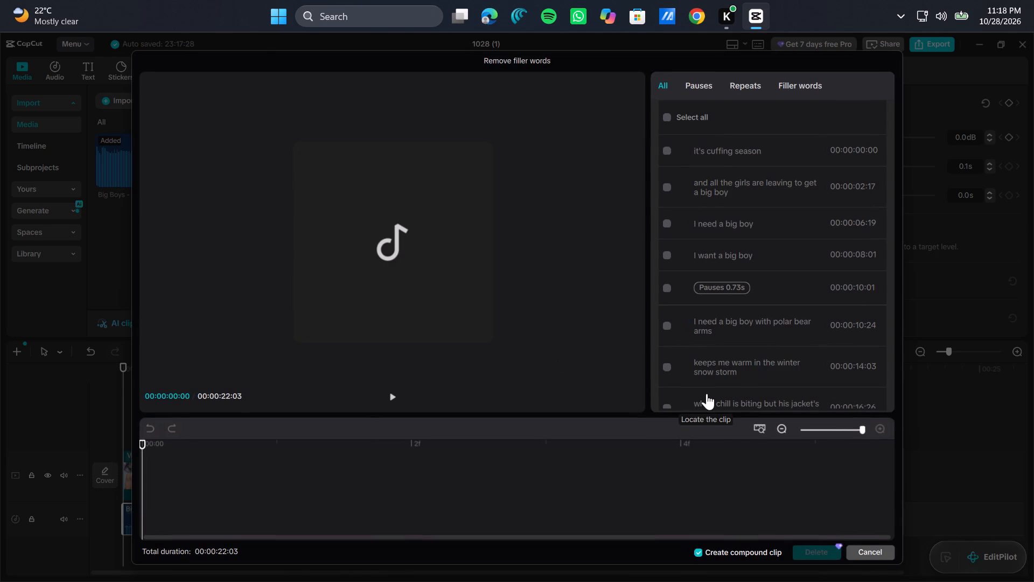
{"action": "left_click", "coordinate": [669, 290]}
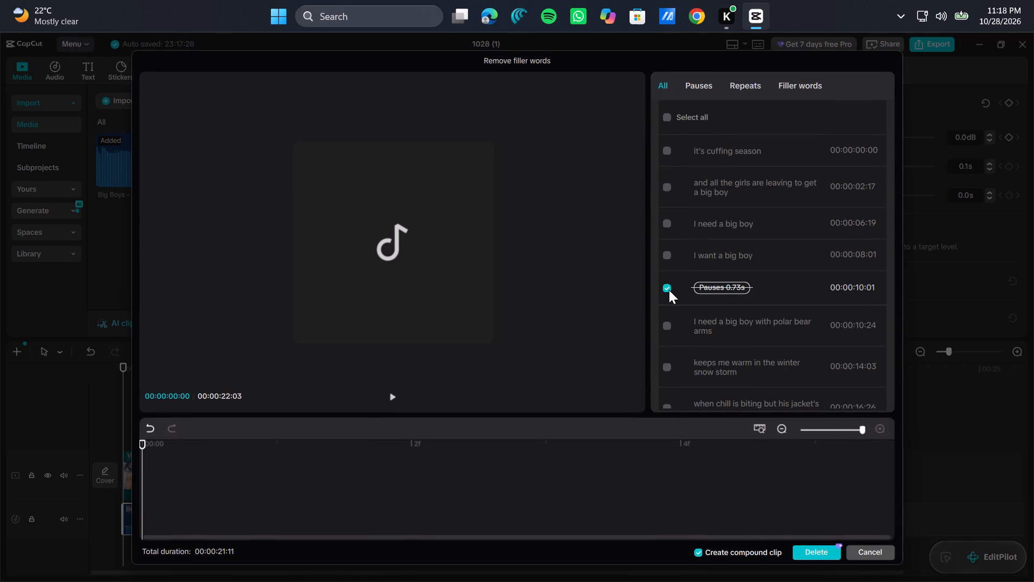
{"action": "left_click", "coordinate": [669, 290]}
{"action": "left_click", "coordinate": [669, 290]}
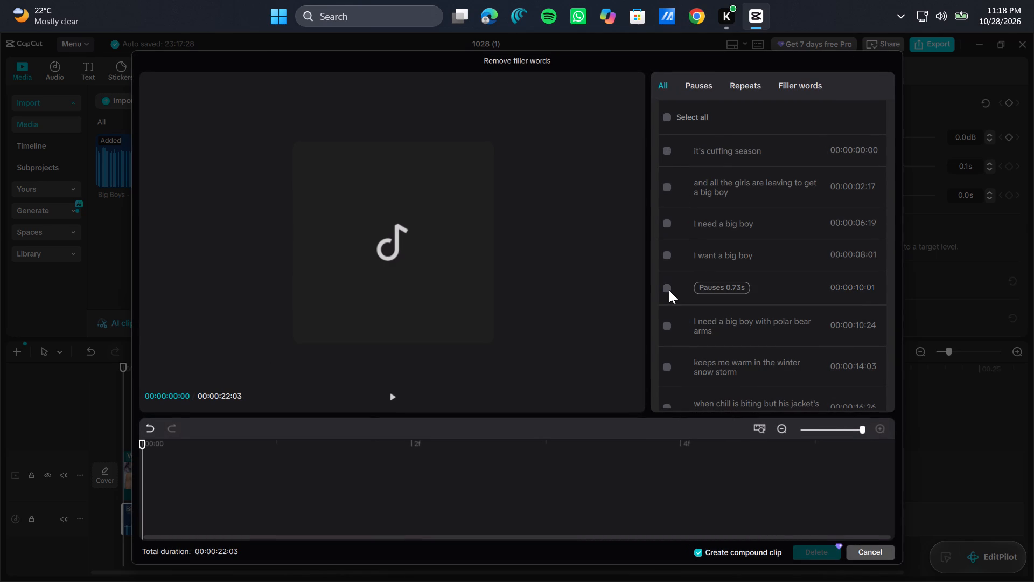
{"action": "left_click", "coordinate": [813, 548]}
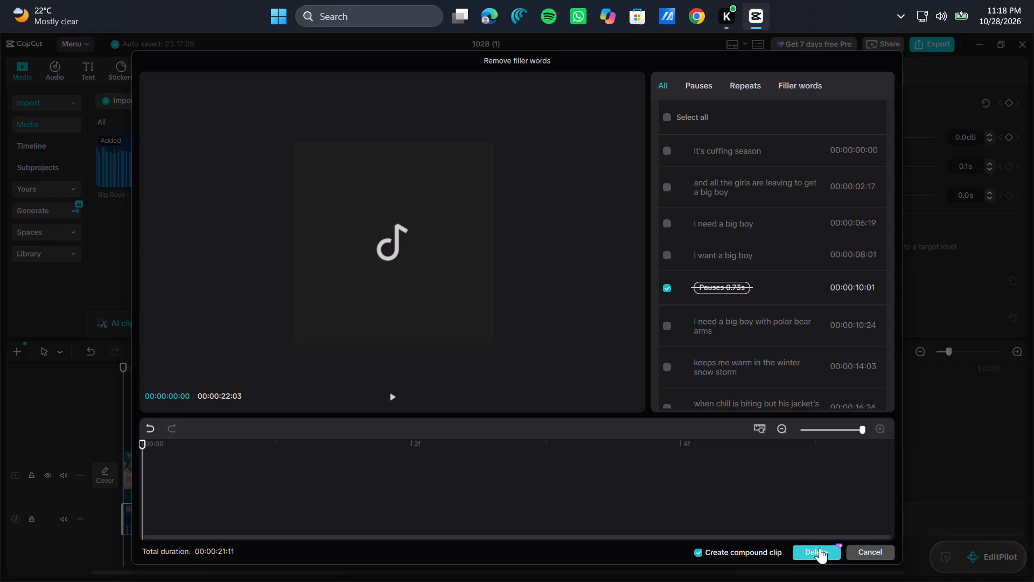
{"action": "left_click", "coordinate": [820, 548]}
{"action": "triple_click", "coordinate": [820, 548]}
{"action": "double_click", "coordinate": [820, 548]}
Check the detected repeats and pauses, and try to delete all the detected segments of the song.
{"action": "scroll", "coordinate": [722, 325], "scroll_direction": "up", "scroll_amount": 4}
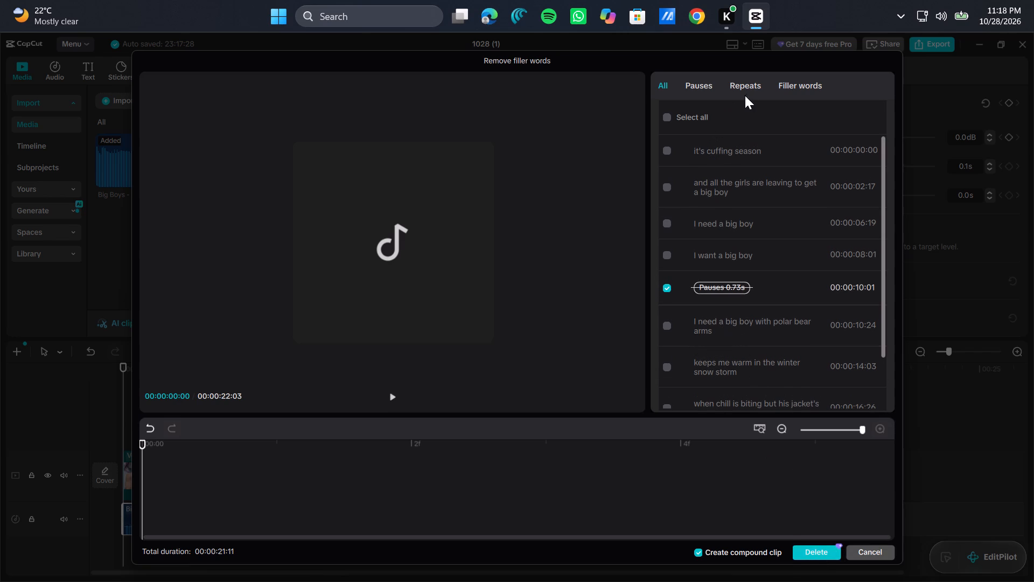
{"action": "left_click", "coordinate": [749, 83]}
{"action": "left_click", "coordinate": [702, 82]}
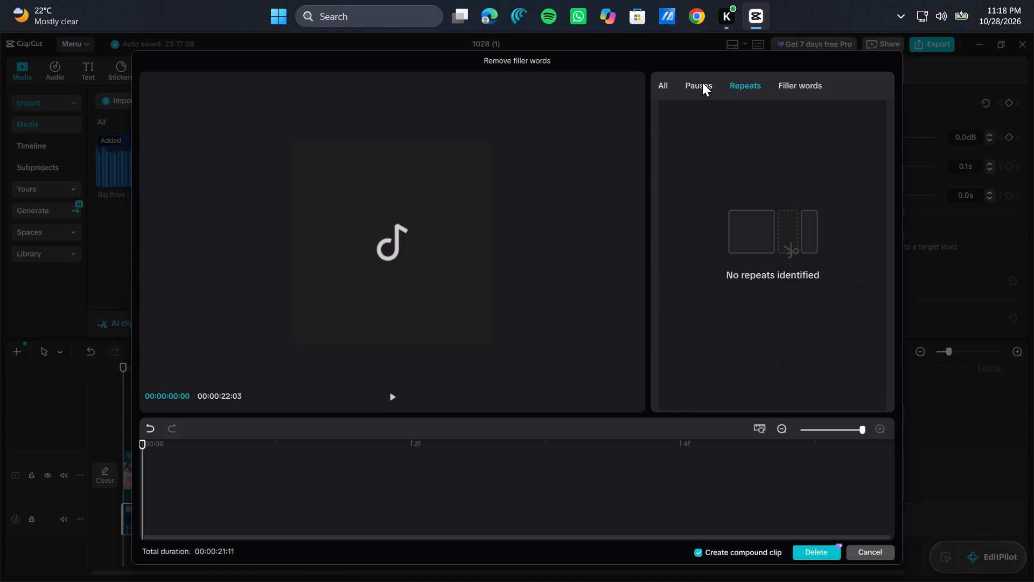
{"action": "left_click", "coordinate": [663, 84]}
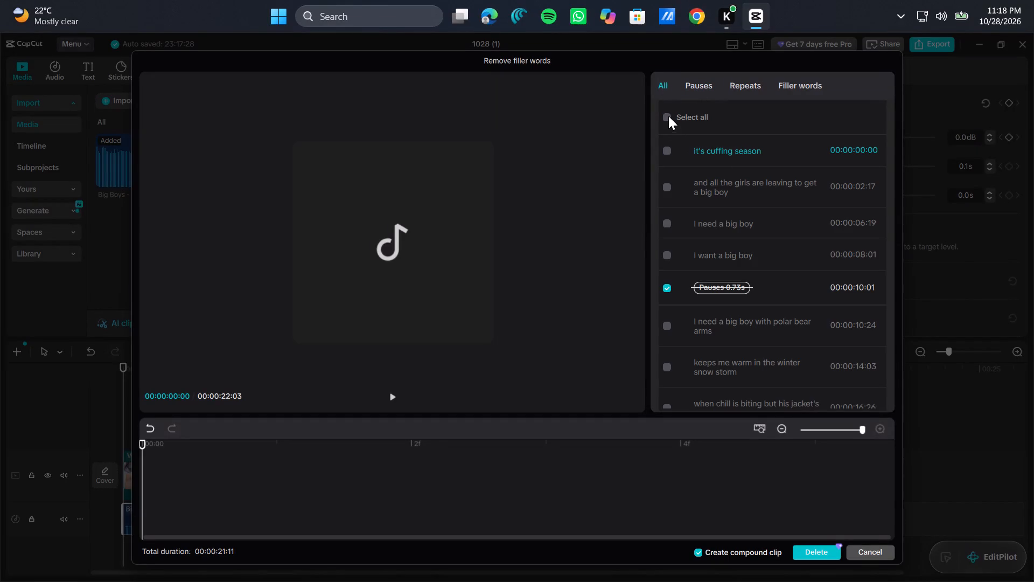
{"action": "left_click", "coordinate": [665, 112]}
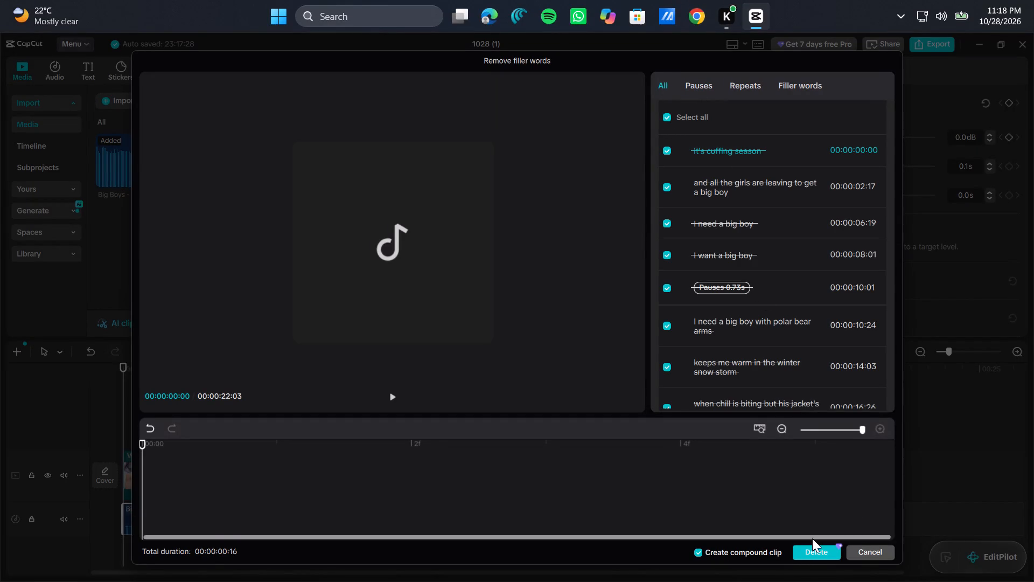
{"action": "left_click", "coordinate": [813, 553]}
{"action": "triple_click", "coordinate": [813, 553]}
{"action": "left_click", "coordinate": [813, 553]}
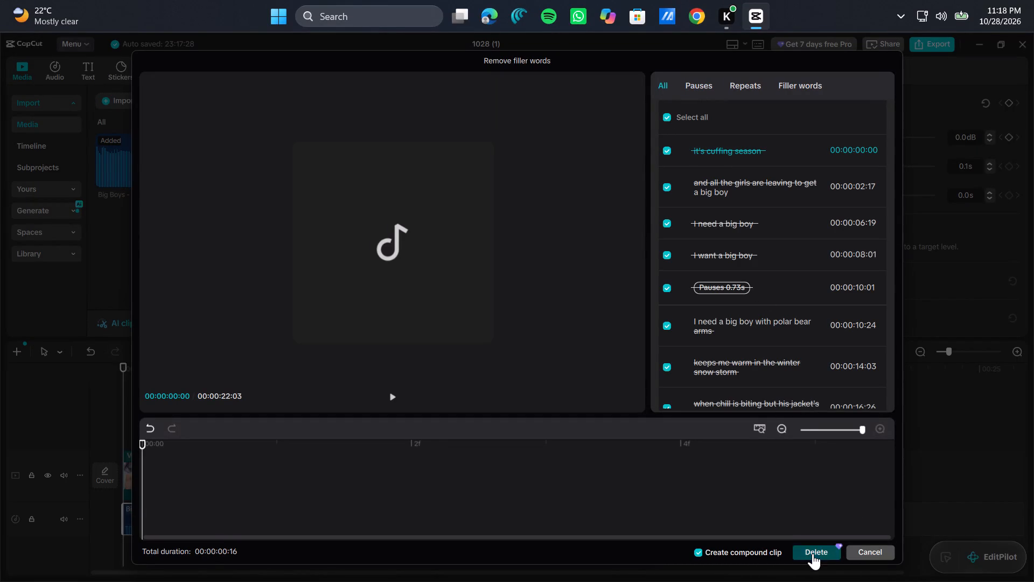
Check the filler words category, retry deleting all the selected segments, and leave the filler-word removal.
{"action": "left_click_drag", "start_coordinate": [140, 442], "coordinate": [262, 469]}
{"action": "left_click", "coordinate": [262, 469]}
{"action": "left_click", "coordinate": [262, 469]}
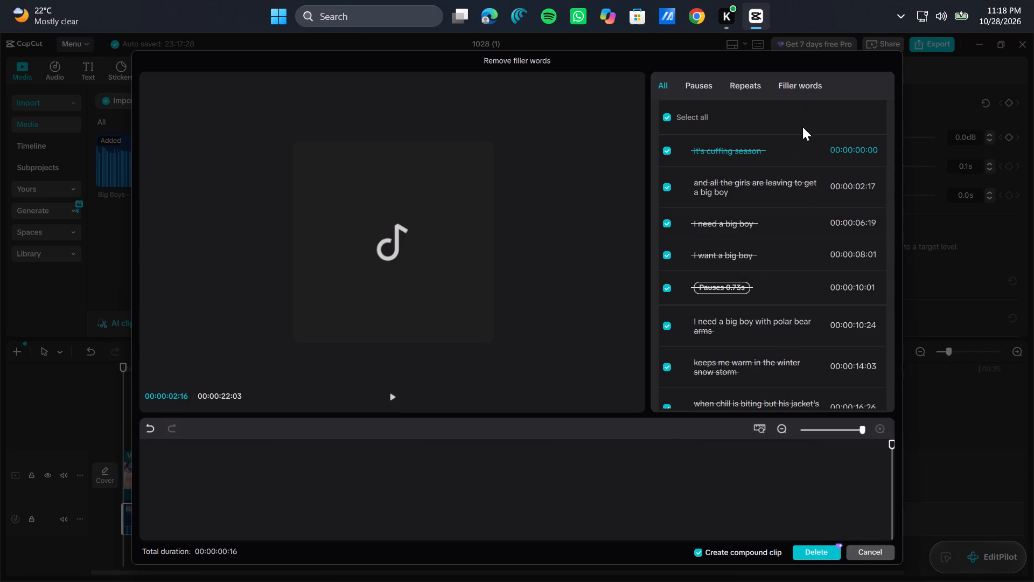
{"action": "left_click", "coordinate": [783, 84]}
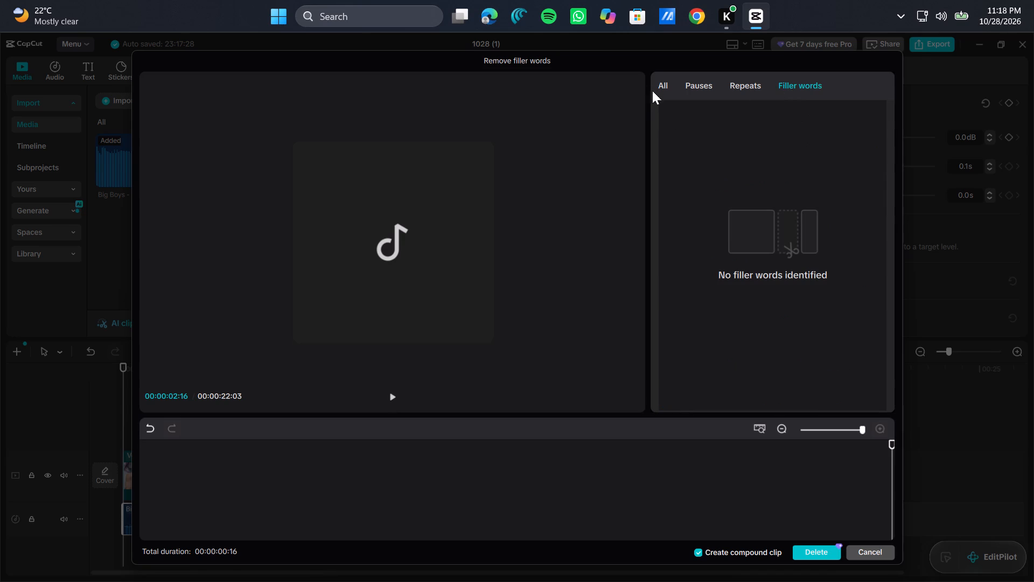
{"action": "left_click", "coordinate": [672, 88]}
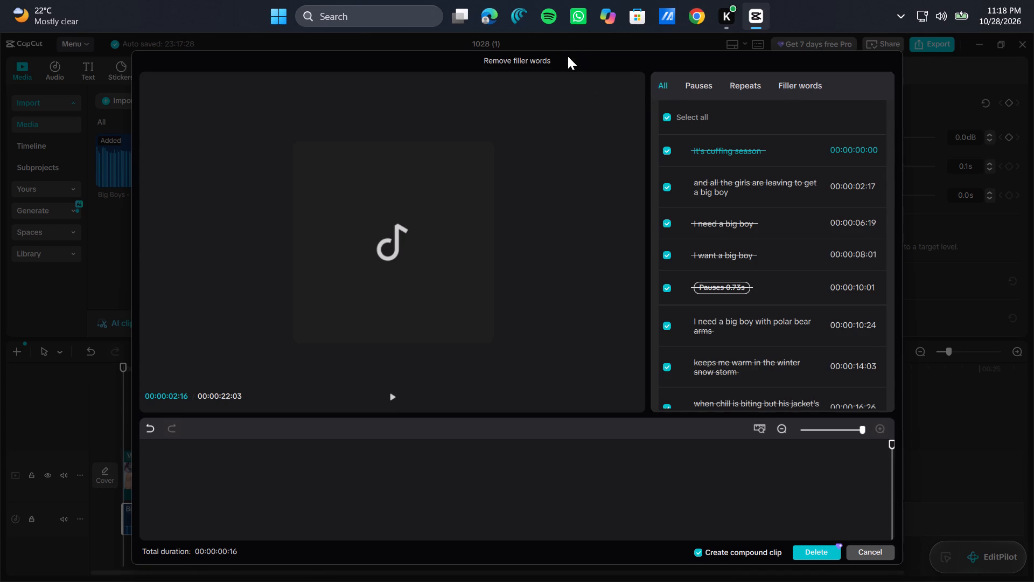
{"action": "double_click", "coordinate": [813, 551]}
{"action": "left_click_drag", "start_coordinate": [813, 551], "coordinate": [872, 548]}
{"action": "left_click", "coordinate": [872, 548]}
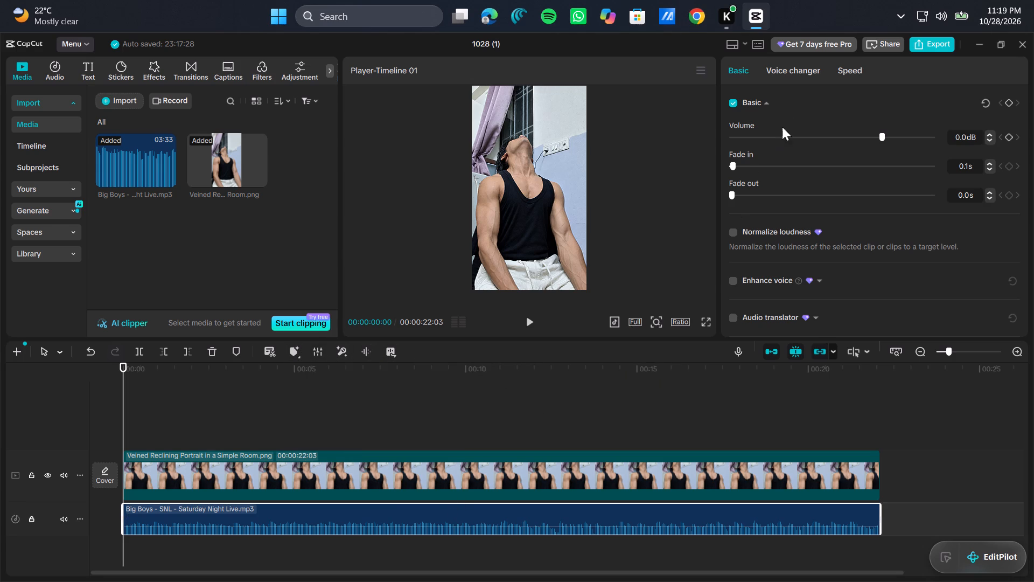
Examine the Big Boys audio clip's voice changer, speed and basic audio settings.
{"action": "left_click", "coordinate": [785, 65]}
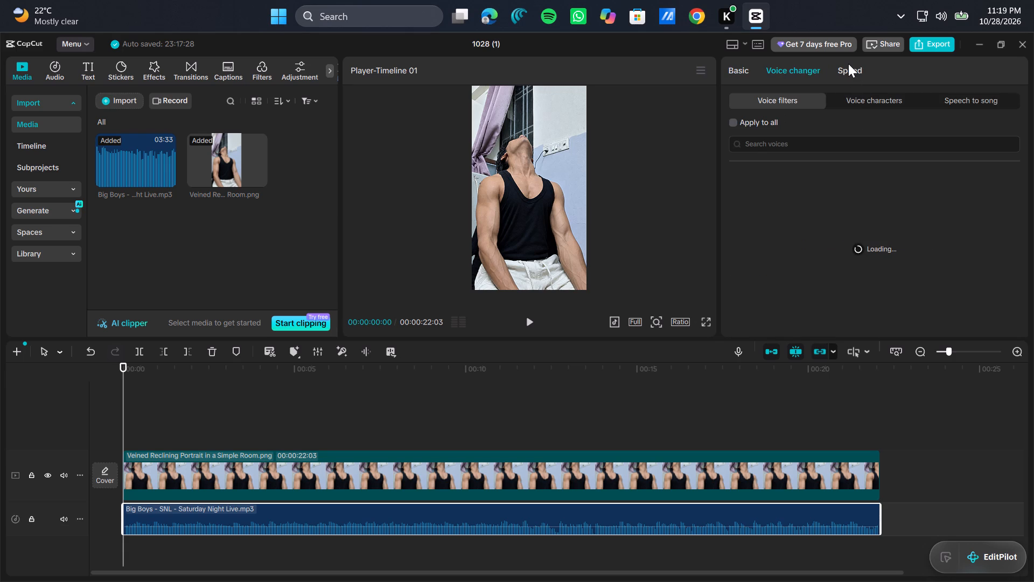
{"action": "left_click", "coordinate": [851, 67]}
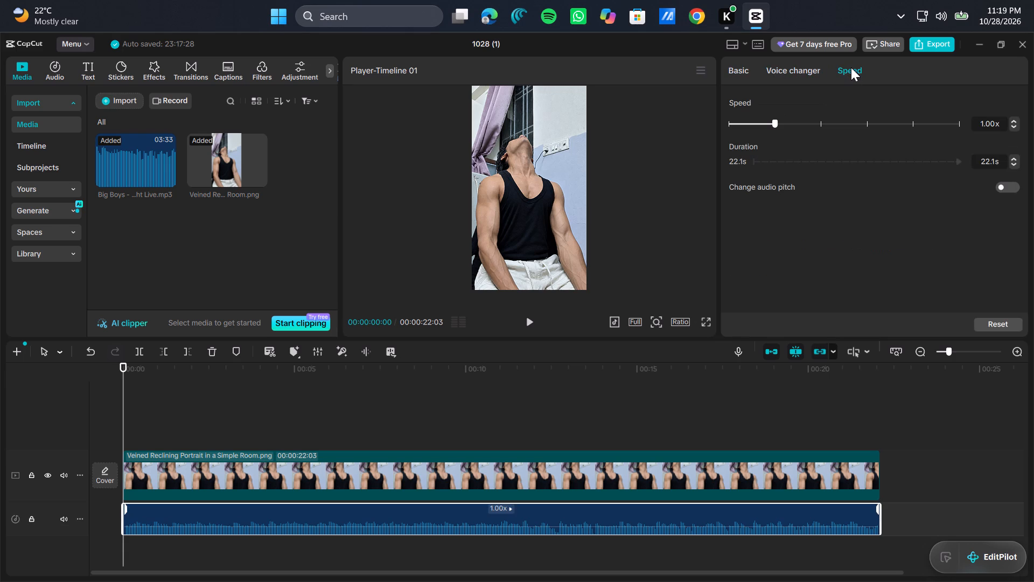
{"action": "left_click", "coordinate": [802, 67]}
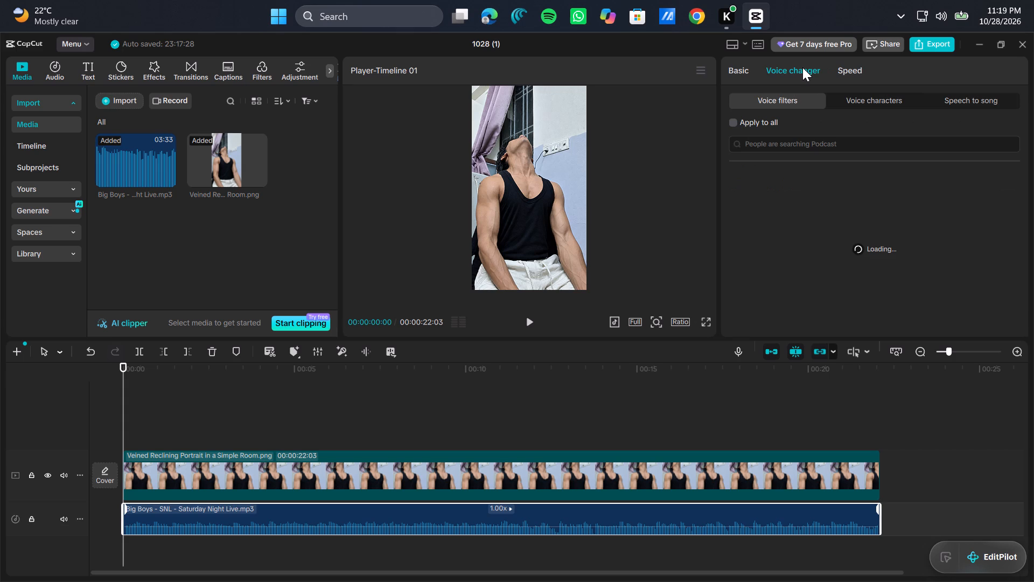
{"action": "left_click", "coordinate": [754, 65]}
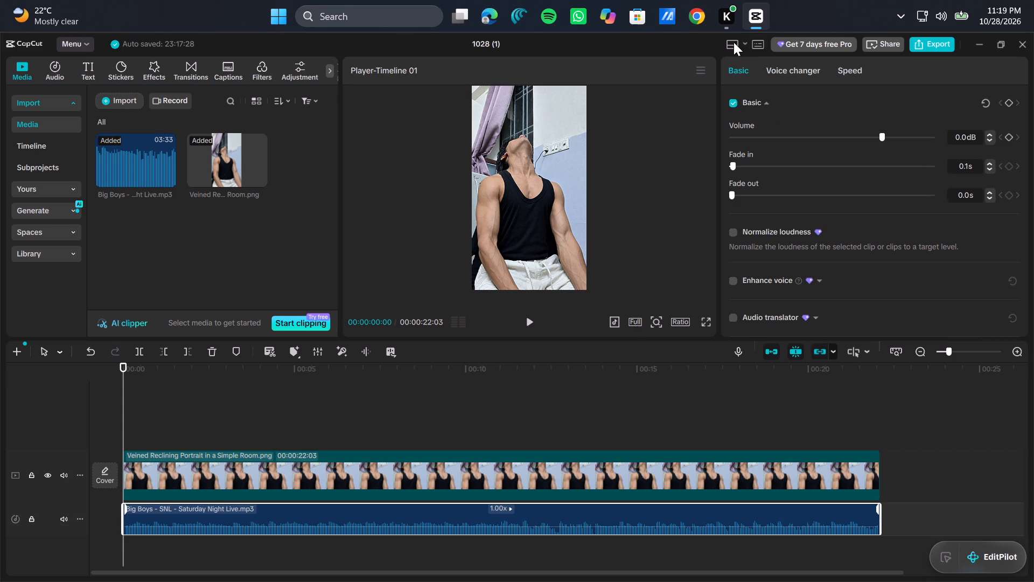
{"action": "left_click", "coordinate": [733, 41]}
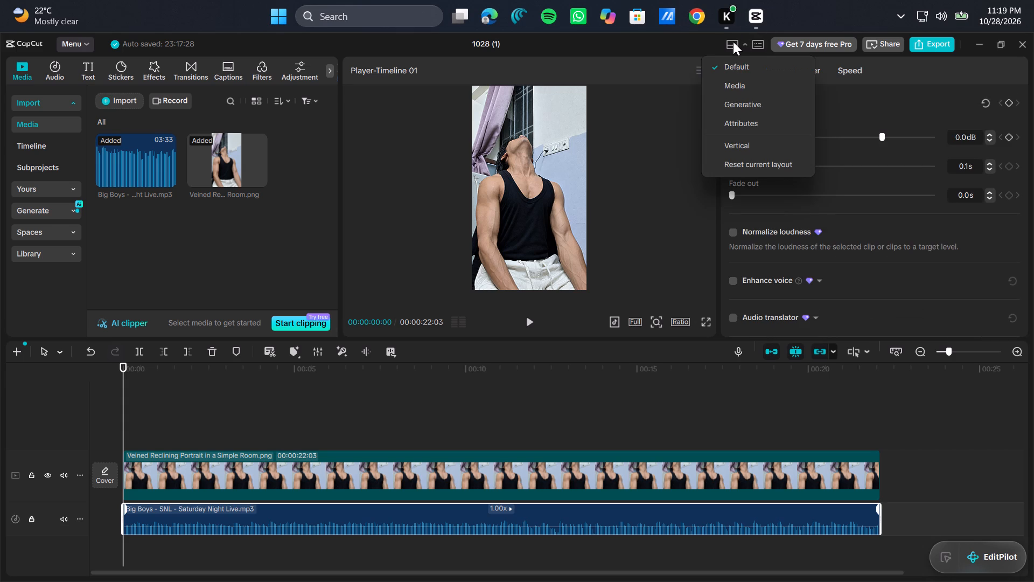
{"action": "left_click", "coordinate": [756, 41]}
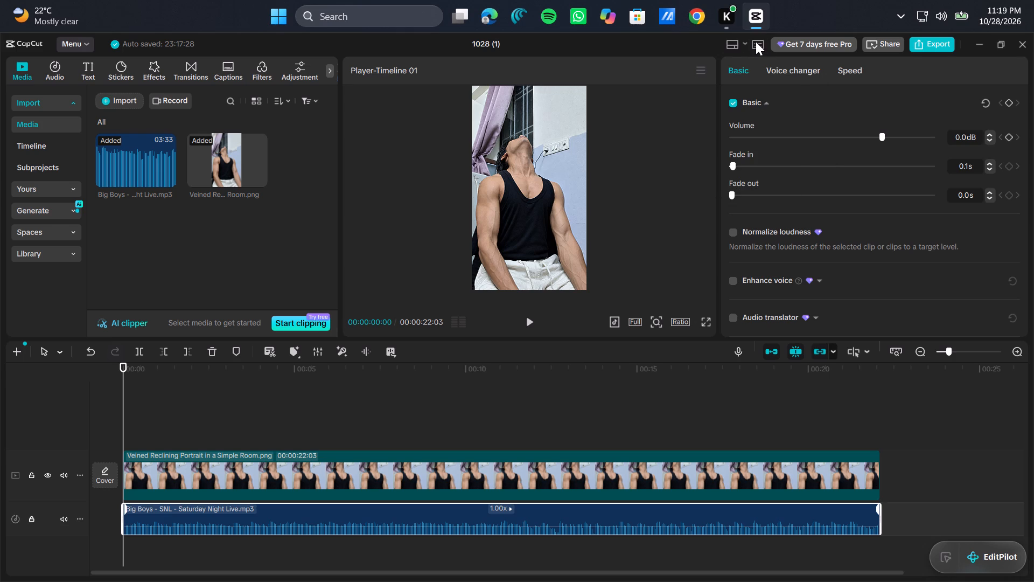
{"action": "scroll", "coordinate": [779, 199], "scroll_direction": "down", "scroll_amount": 2}
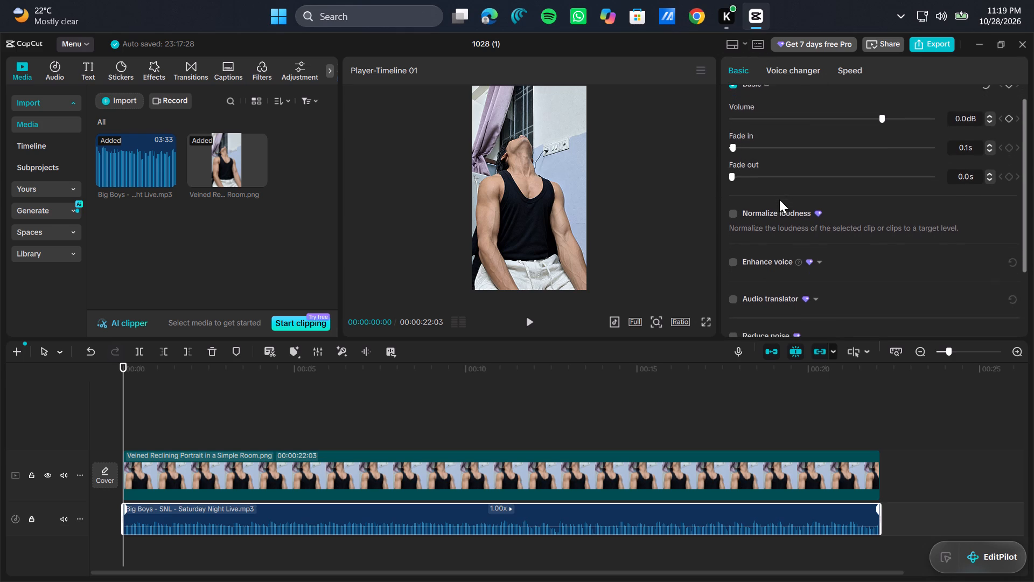
{"action": "scroll", "coordinate": [779, 199], "scroll_direction": "down", "scroll_amount": 5}
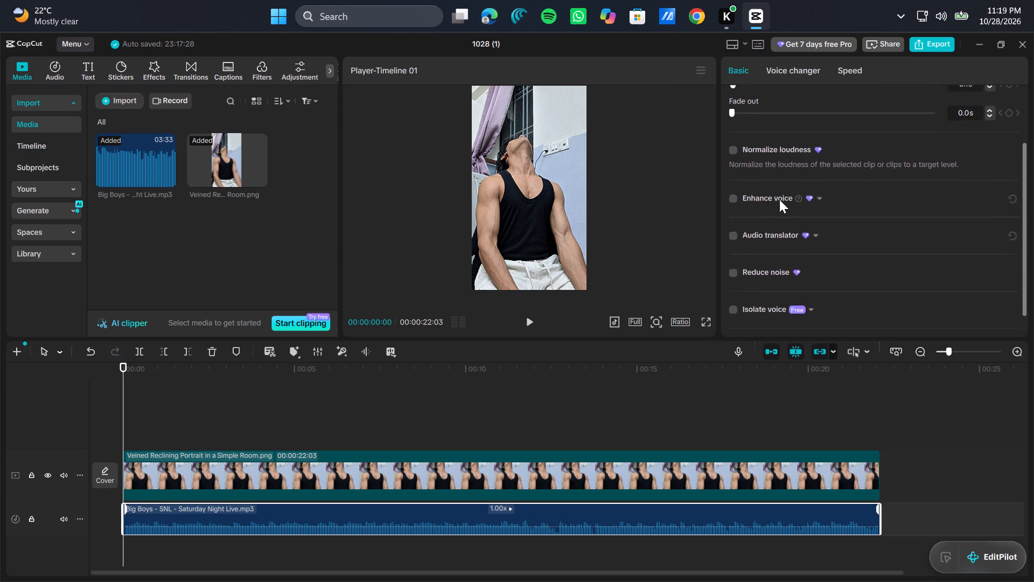
{"action": "scroll", "coordinate": [779, 199], "scroll_direction": "down", "scroll_amount": 6}
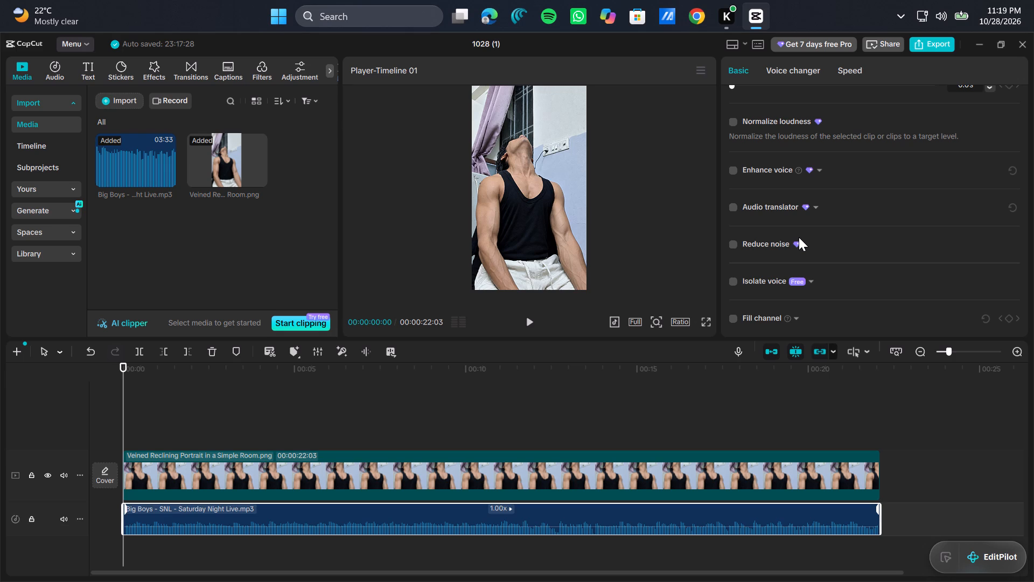
{"action": "scroll", "coordinate": [799, 237], "scroll_direction": "up", "scroll_amount": 6}
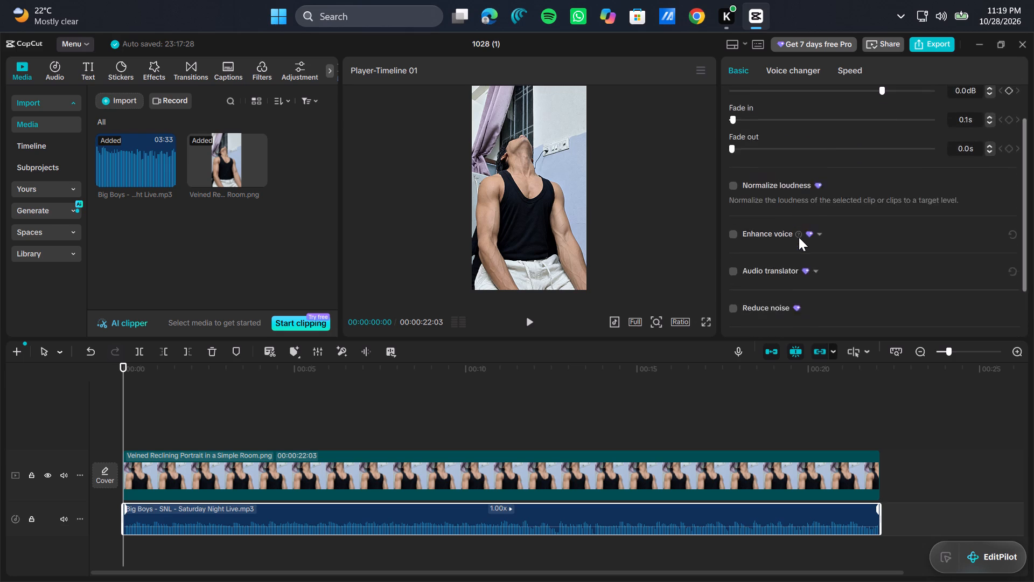
{"action": "scroll", "coordinate": [799, 237], "scroll_direction": "up", "scroll_amount": 1}
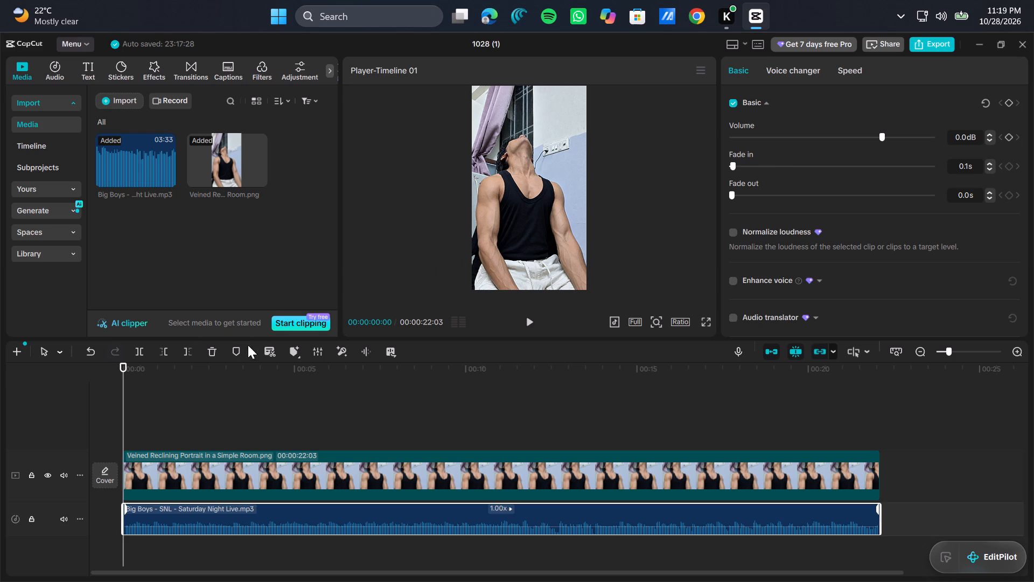
Review the detected song segments in Remove filler words, toggling the "when chill is biting but his jacket's unzipt" segment.
{"action": "left_click", "coordinate": [270, 352]}
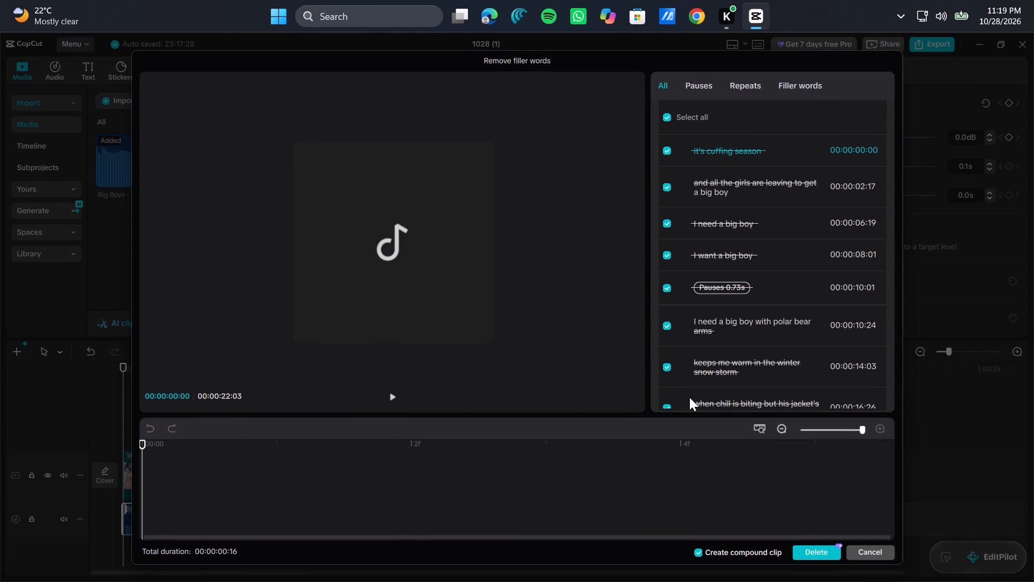
{"action": "scroll", "coordinate": [721, 352], "scroll_direction": "down", "scroll_amount": 3}
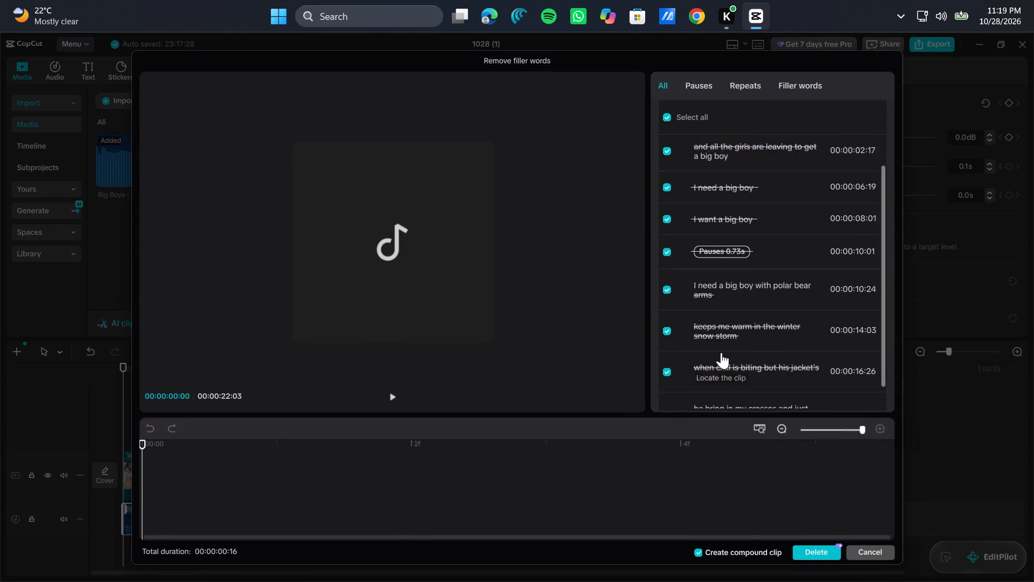
{"action": "scroll", "coordinate": [721, 352], "scroll_direction": "down", "scroll_amount": 7}
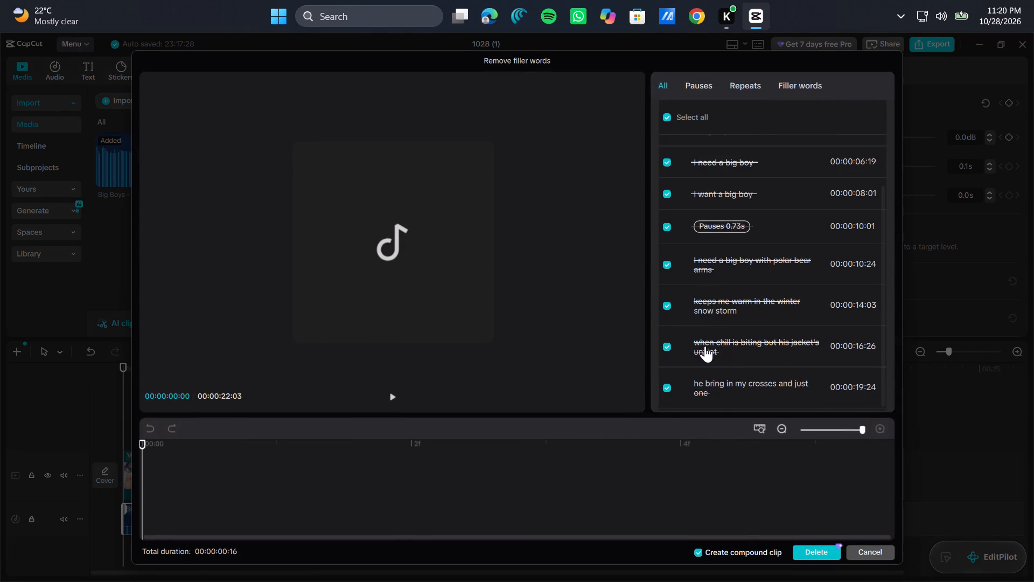
{"action": "left_click", "coordinate": [705, 346]}
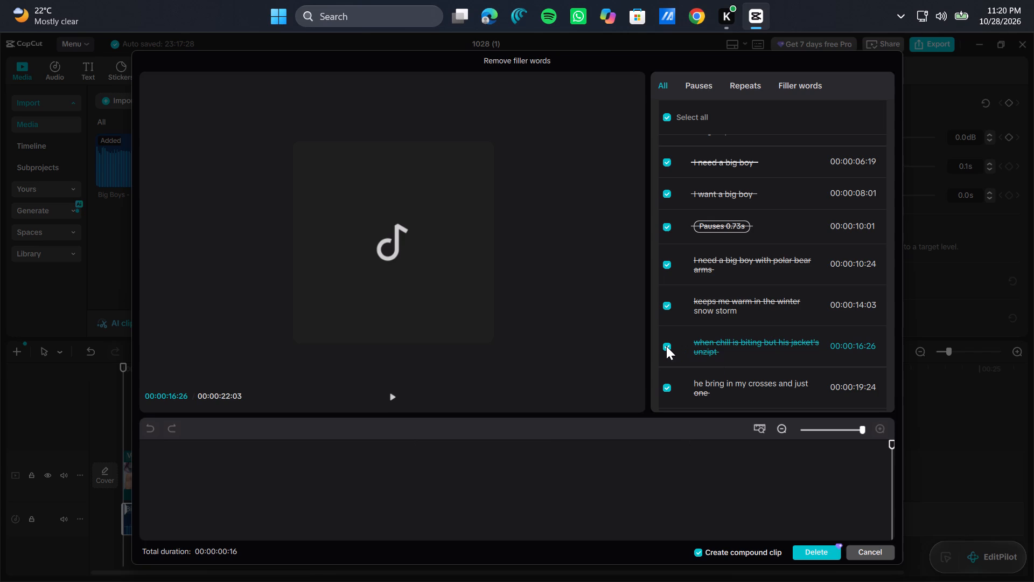
{"action": "left_click", "coordinate": [666, 346]}
{"action": "left_click", "coordinate": [666, 346]}
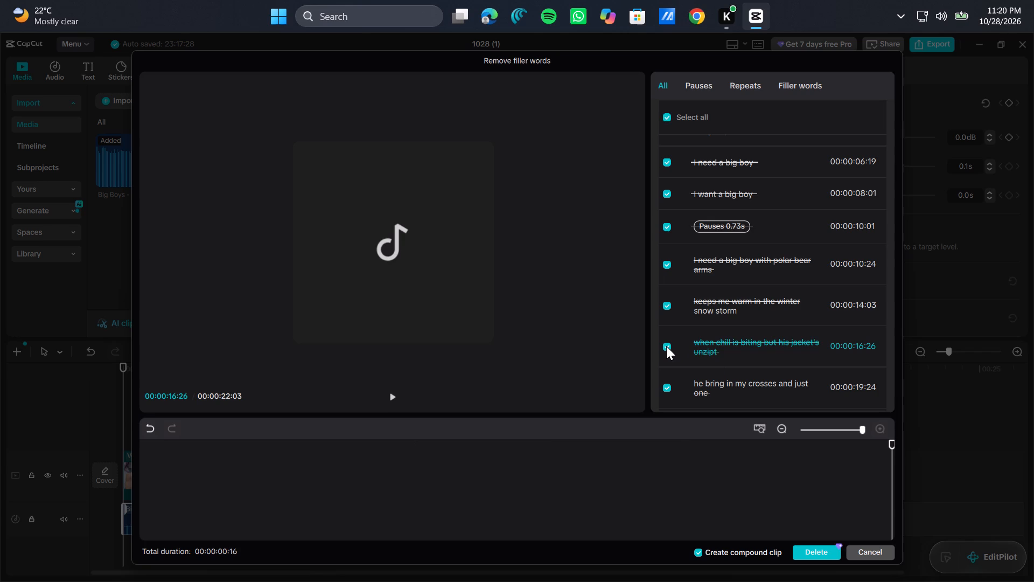
{"action": "left_click", "coordinate": [666, 346]}
{"action": "scroll", "coordinate": [675, 295], "scroll_direction": "up", "scroll_amount": 5}
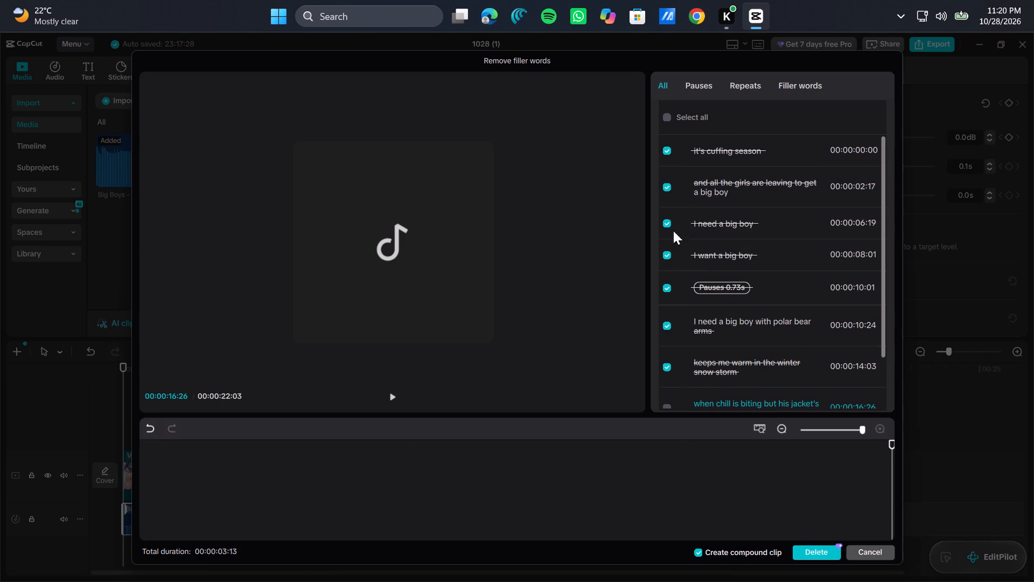
Clear the selection of all detected segments and review the list, toggling the "when chill is biting but his jacket's unzipt" segment.
{"action": "left_click", "coordinate": [667, 115]}
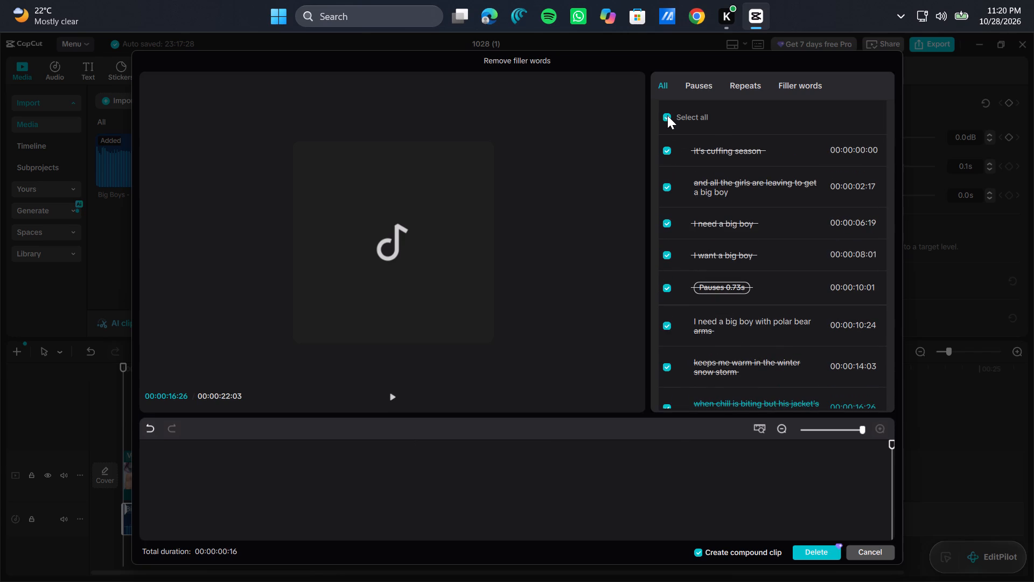
{"action": "left_click", "coordinate": [667, 115]}
{"action": "scroll", "coordinate": [699, 289], "scroll_direction": "down", "scroll_amount": 1}
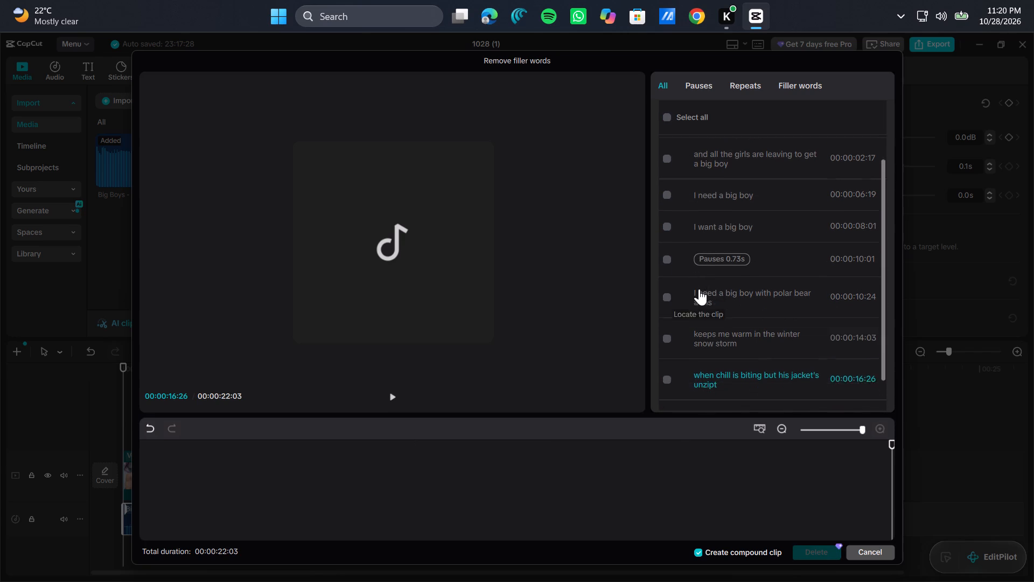
{"action": "scroll", "coordinate": [699, 289], "scroll_direction": "down", "scroll_amount": 4}
{"action": "left_click", "coordinate": [665, 350]}
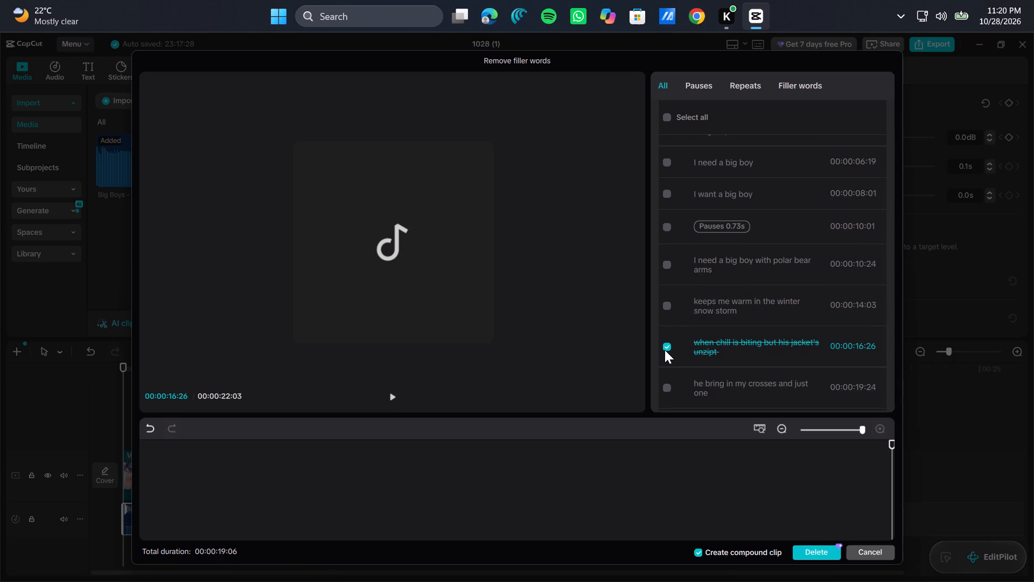
{"action": "left_click", "coordinate": [665, 350]}
{"action": "scroll", "coordinate": [770, 399], "scroll_direction": "down", "scroll_amount": 2}
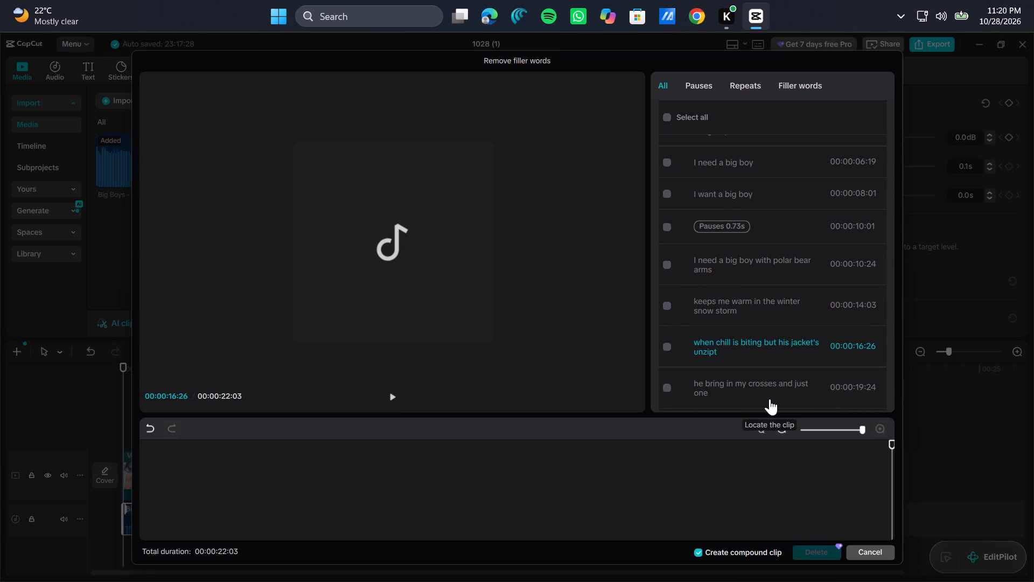
{"action": "scroll", "coordinate": [770, 399], "scroll_direction": "down", "scroll_amount": 1}
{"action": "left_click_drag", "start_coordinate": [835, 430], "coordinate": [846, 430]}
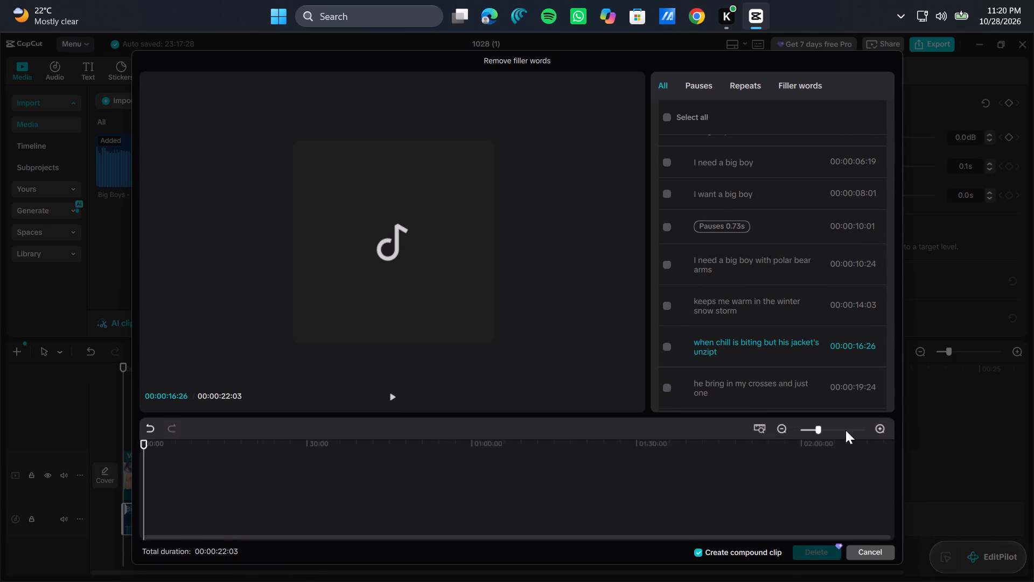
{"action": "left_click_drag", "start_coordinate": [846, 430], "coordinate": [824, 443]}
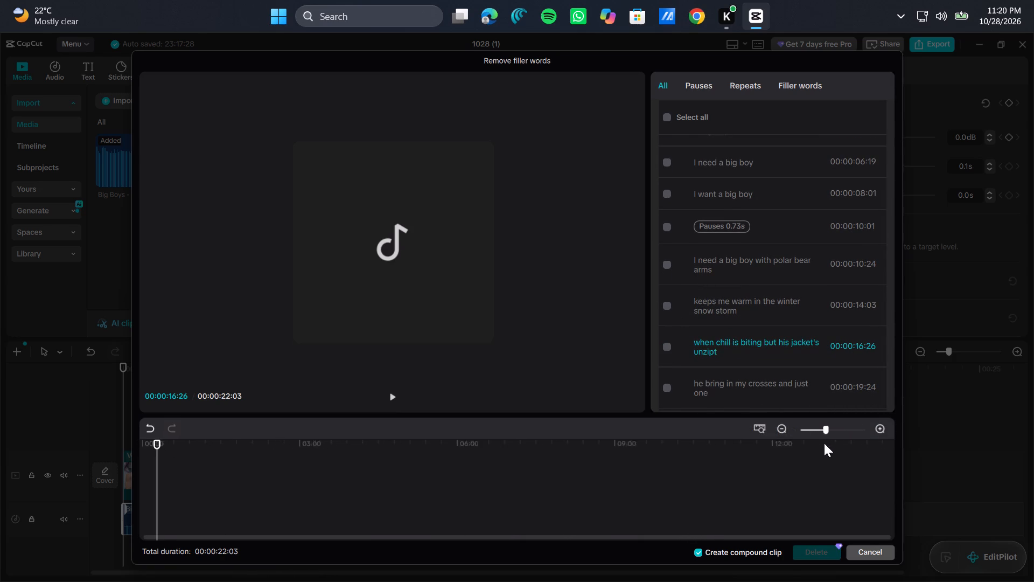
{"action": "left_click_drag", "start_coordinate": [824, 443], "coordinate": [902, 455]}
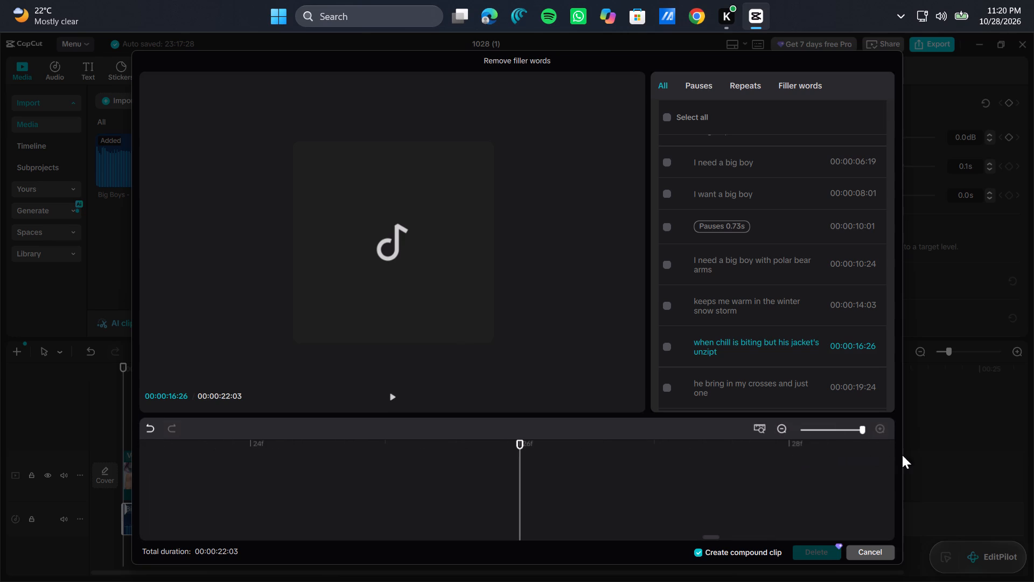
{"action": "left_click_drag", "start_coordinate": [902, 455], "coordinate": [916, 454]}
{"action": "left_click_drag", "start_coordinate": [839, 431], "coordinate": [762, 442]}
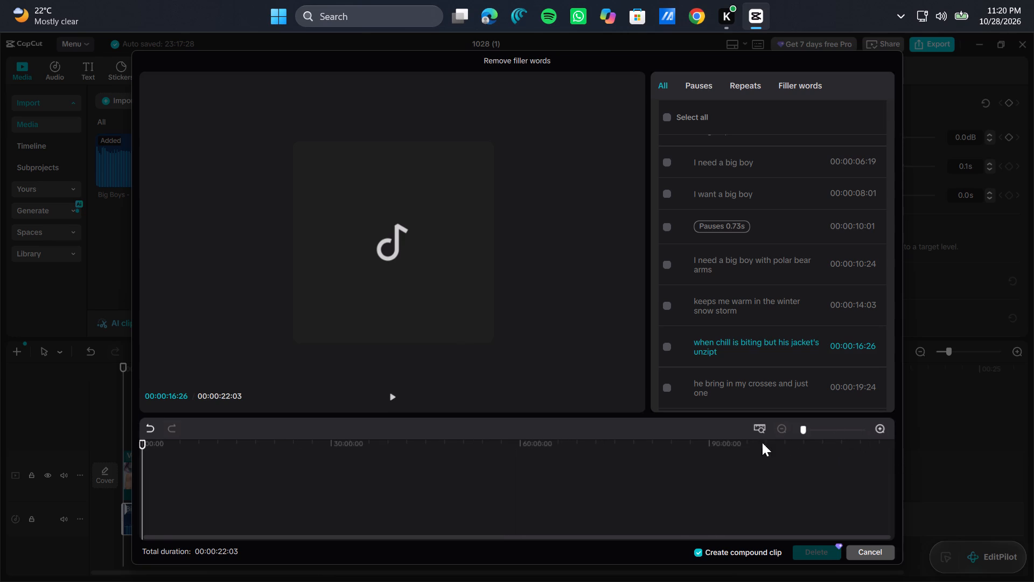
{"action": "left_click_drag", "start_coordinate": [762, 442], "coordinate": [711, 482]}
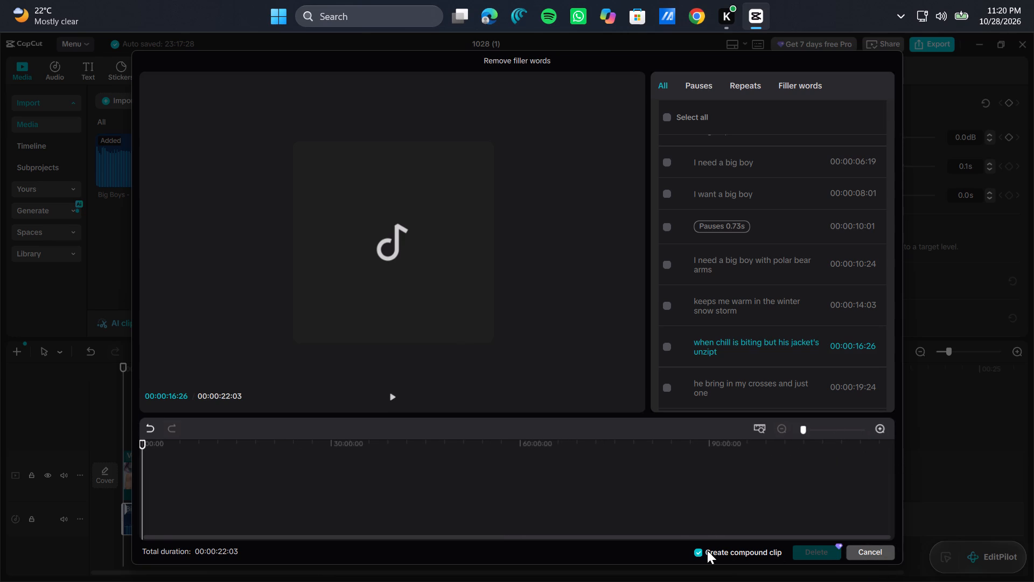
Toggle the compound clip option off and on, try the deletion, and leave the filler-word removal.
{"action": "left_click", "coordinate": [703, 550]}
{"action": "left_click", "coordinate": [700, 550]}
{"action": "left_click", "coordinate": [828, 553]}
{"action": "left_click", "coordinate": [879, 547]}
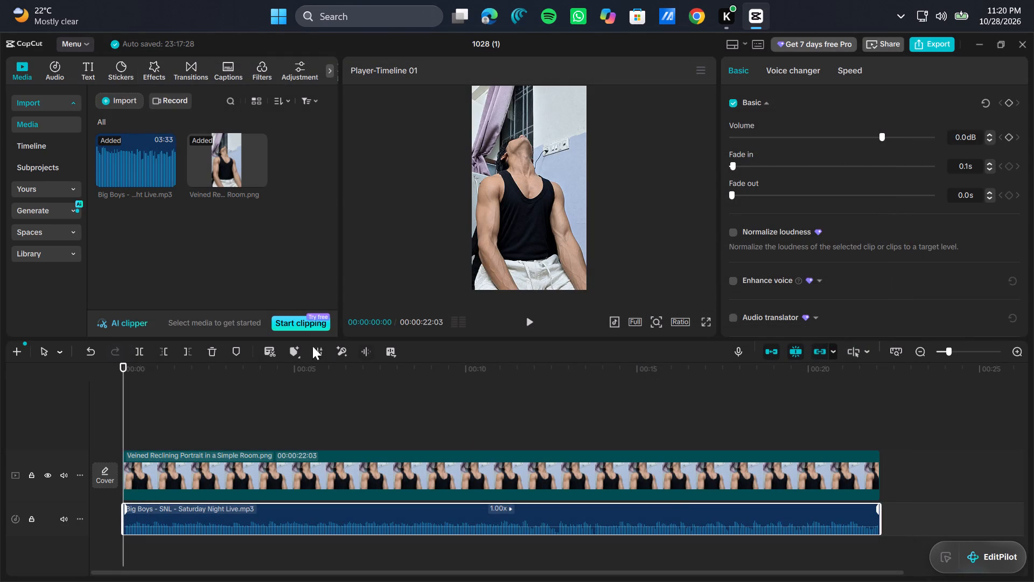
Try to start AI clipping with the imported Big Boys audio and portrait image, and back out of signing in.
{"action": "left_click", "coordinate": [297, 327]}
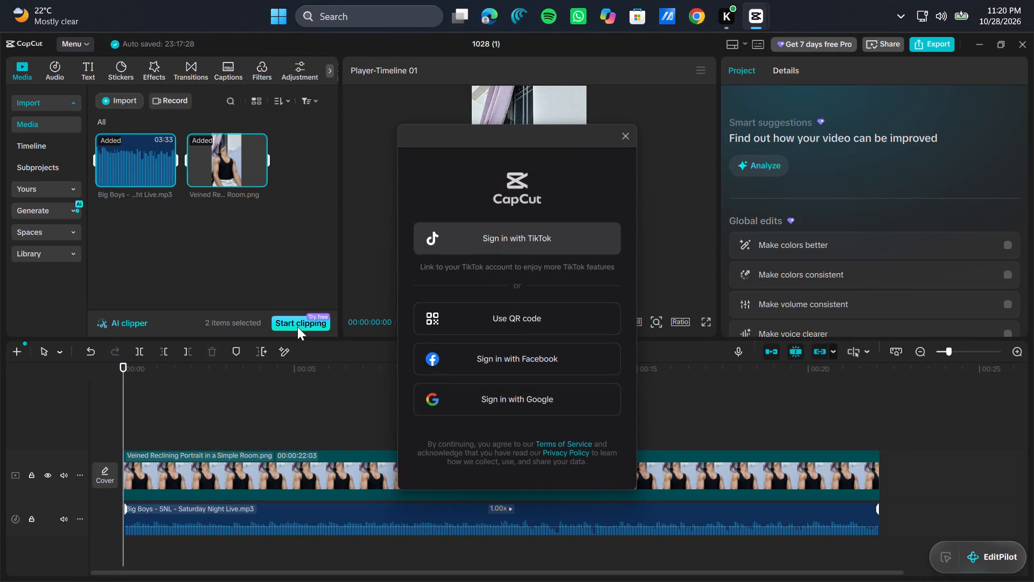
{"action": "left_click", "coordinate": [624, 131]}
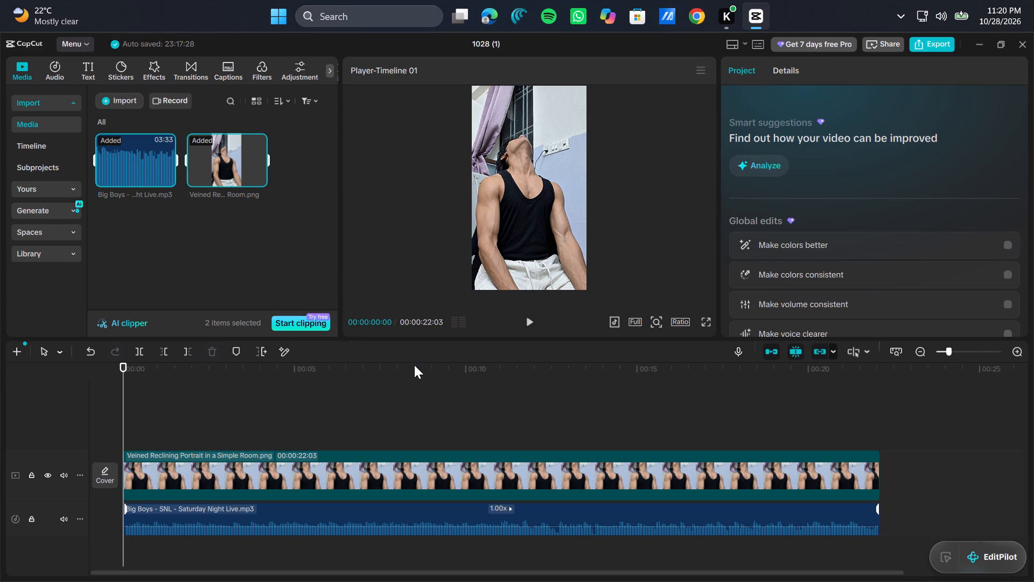
Play the opening seconds of the video and return the playhead to 00:00:00:00.
{"action": "left_click", "coordinate": [533, 322]}
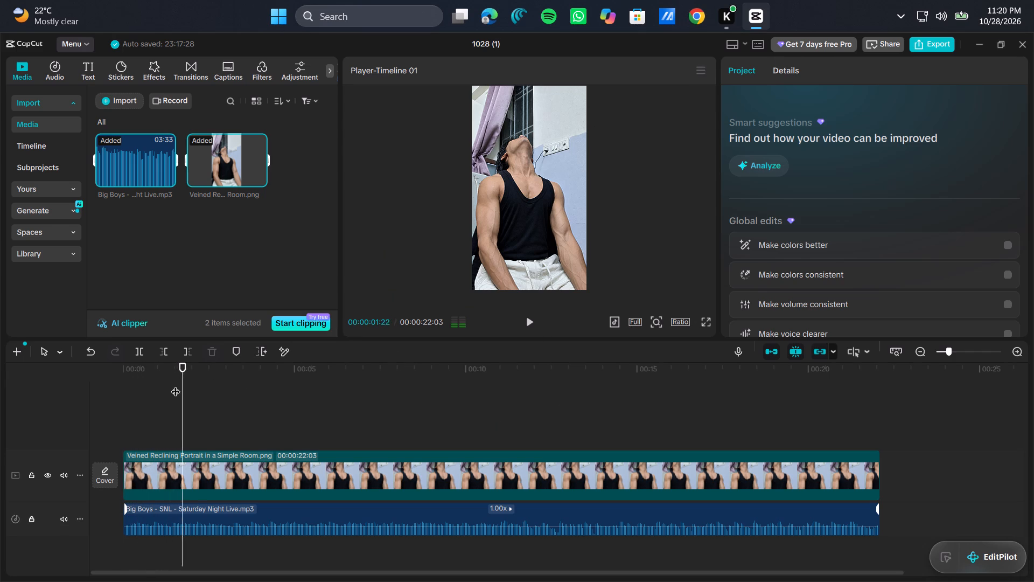
{"action": "left_click_drag", "start_coordinate": [176, 385], "coordinate": [0, 453]}
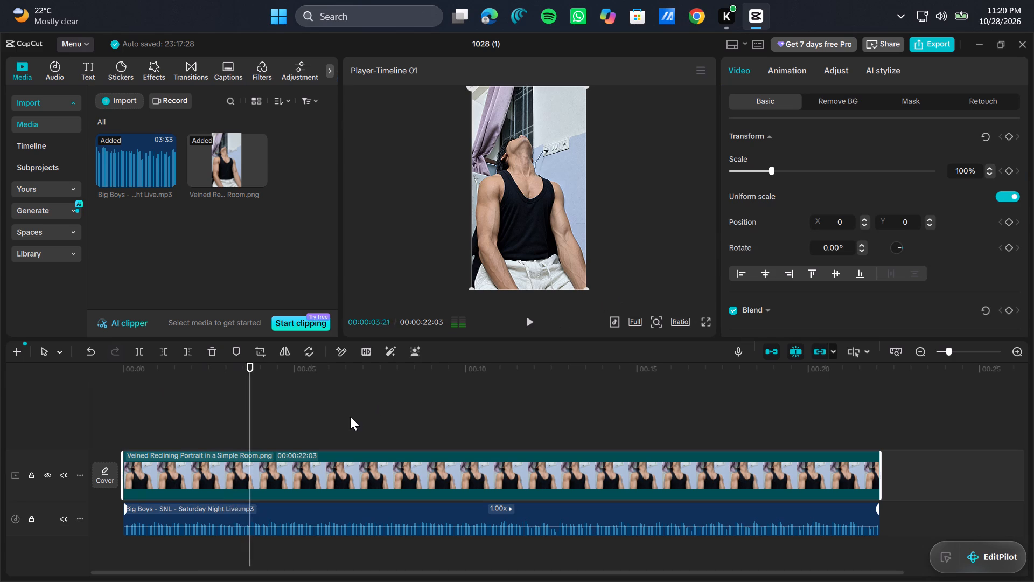
{"action": "left_click", "coordinate": [280, 405]}
{"action": "left_click", "coordinate": [280, 405]}
{"action": "left_click_drag", "start_coordinate": [280, 405], "coordinate": [4, 414]}
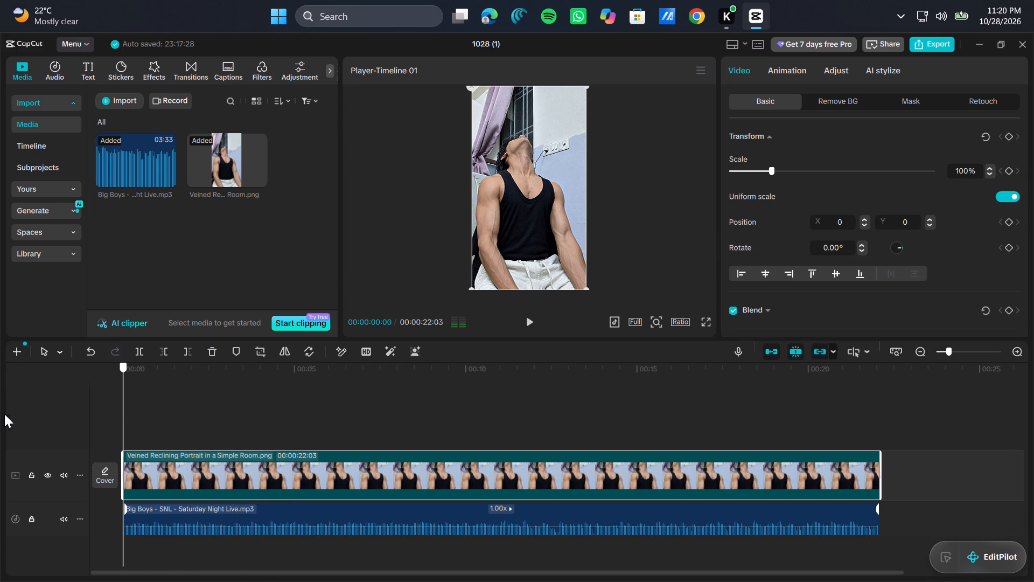
{"action": "left_click_drag", "start_coordinate": [4, 414], "coordinate": [0, 425]}
Add a default text clip at the start of the timeline and extend it to the end of the portrait clip at 00:00:22:03.
{"action": "left_click", "coordinate": [91, 65]}
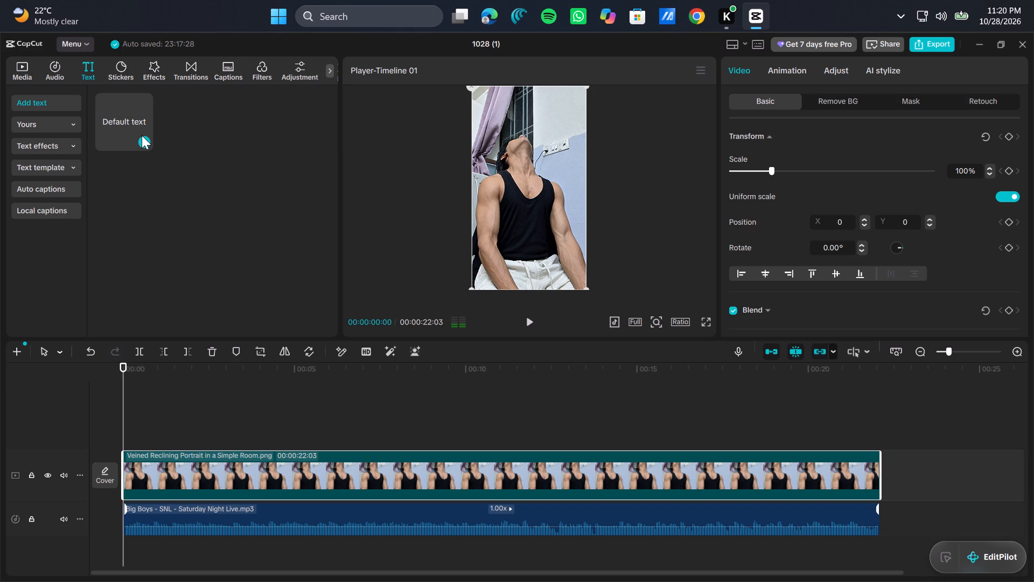
{"action": "left_click", "coordinate": [142, 135]}
{"action": "left_click", "coordinate": [148, 145]}
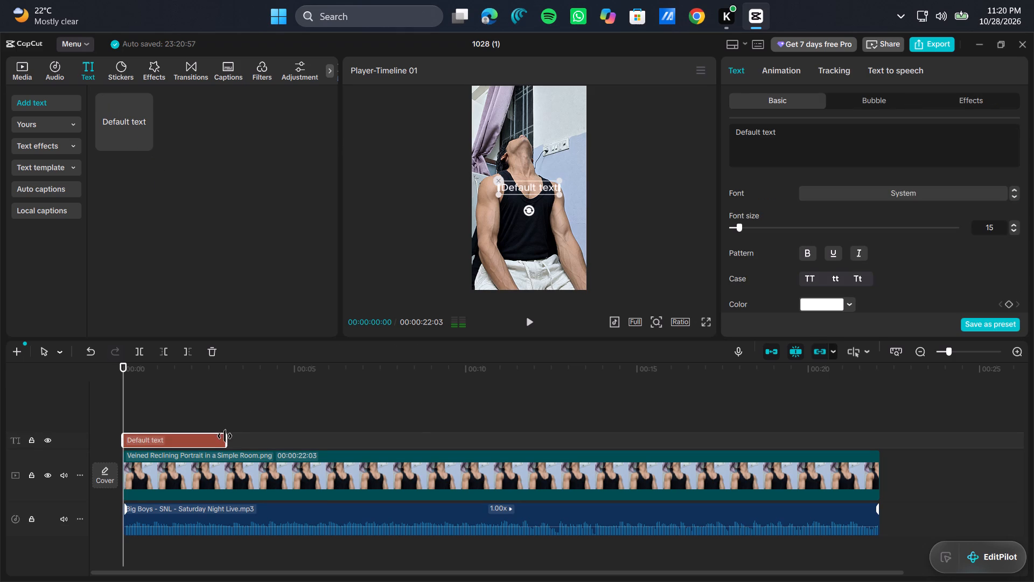
{"action": "left_click_drag", "start_coordinate": [225, 436], "coordinate": [972, 452]}
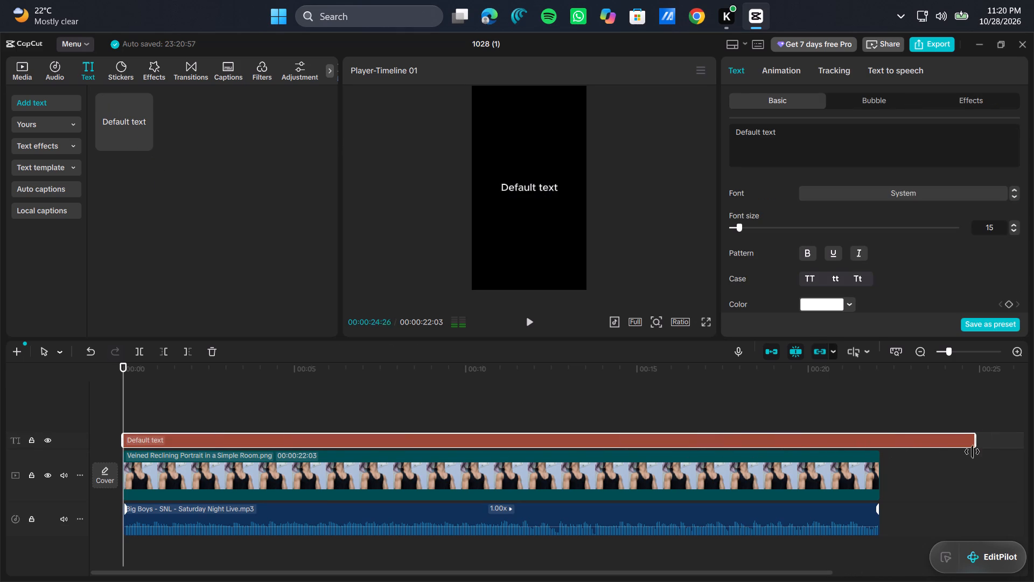
{"action": "left_click_drag", "start_coordinate": [972, 452], "coordinate": [878, 444]}
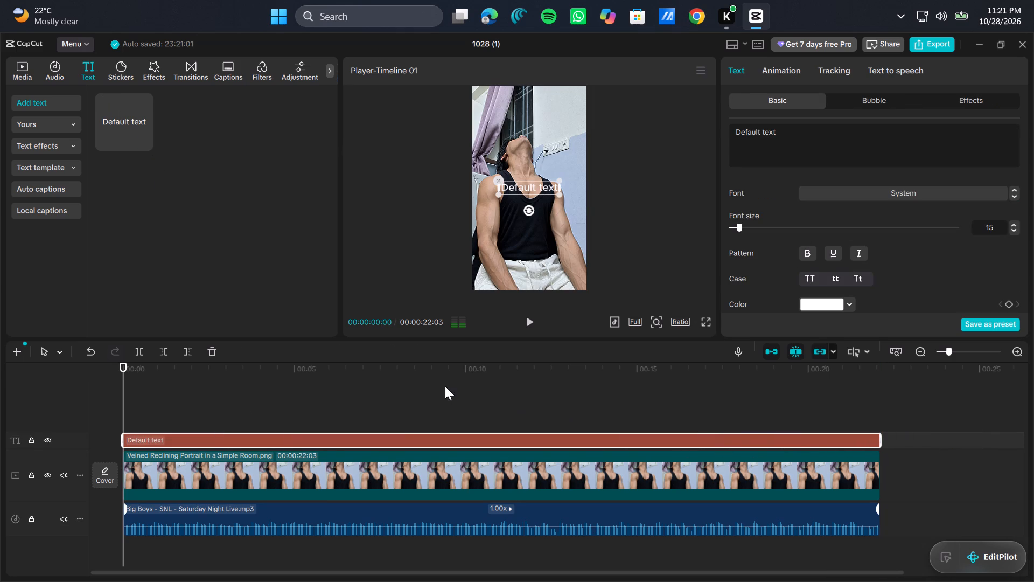
Select the Big Boys audio clip in the timeline.
{"action": "left_click", "coordinate": [608, 512]}
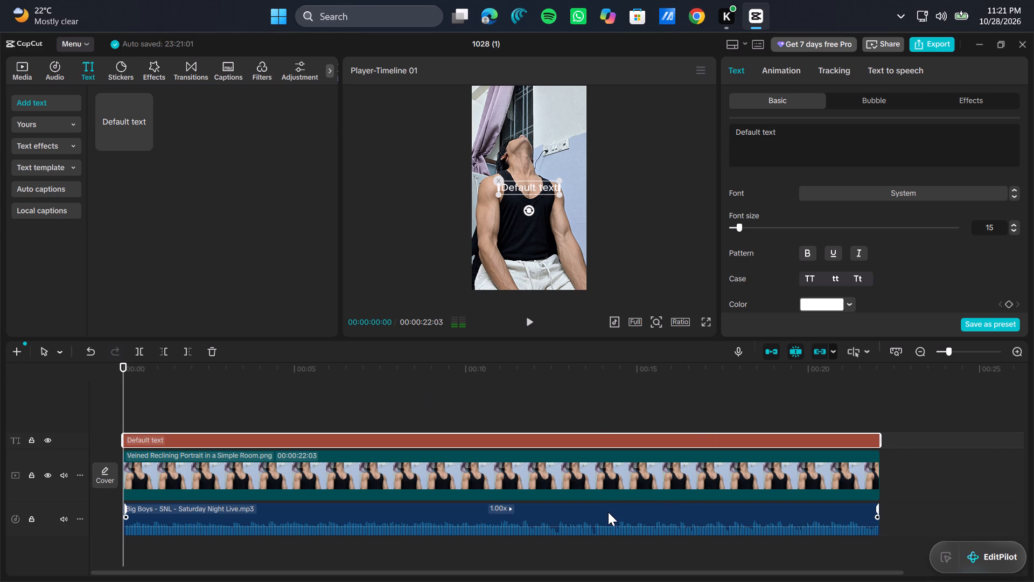
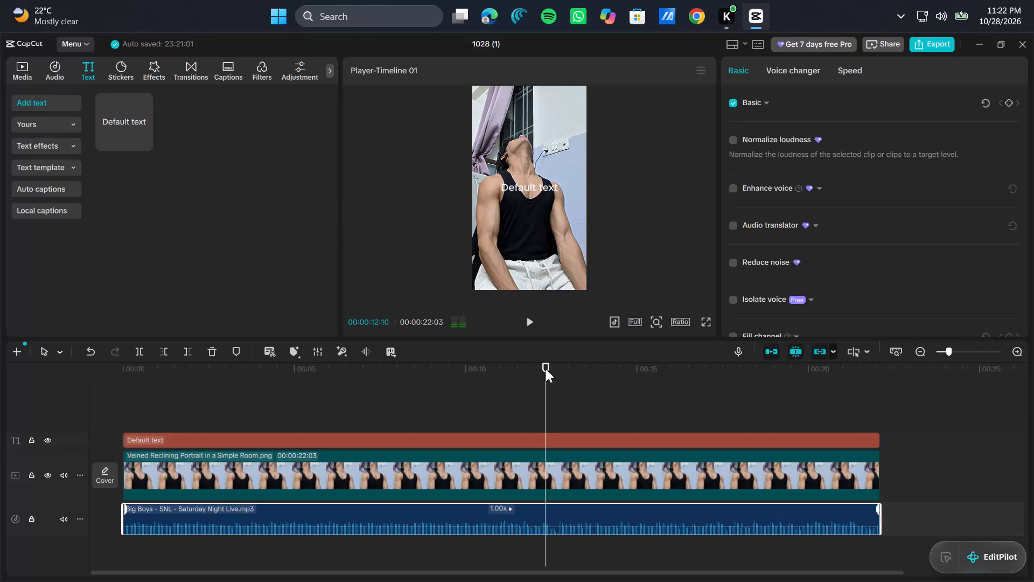
Add a second default text clip at the start of the timeline and extend it to the portrait clip's end at 00:00:22:03.
{"action": "left_click_drag", "start_coordinate": [546, 369], "coordinate": [18, 444]}
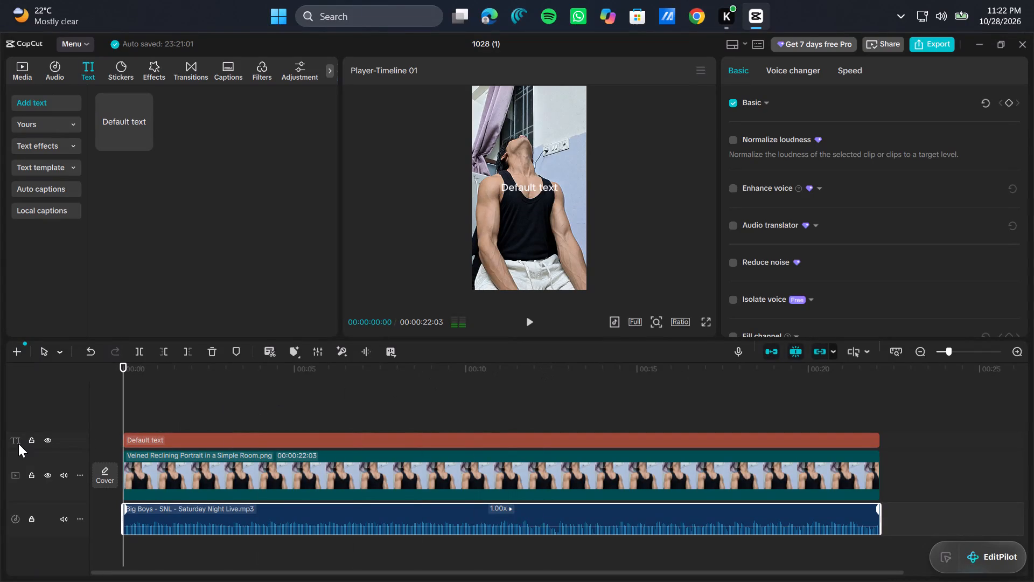
{"action": "left_click", "coordinate": [144, 142]}
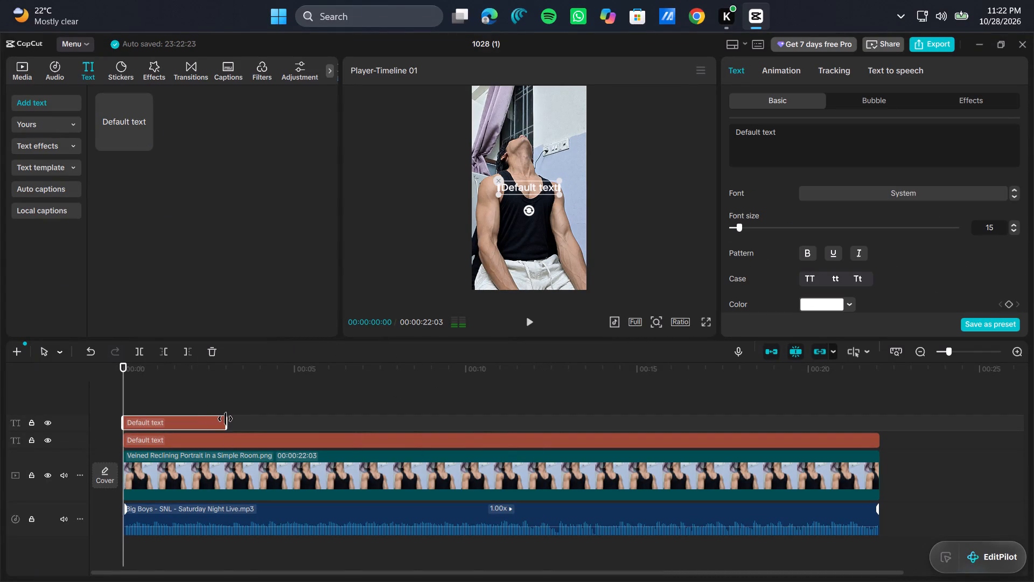
{"action": "left_click_drag", "start_coordinate": [225, 419], "coordinate": [876, 426]}
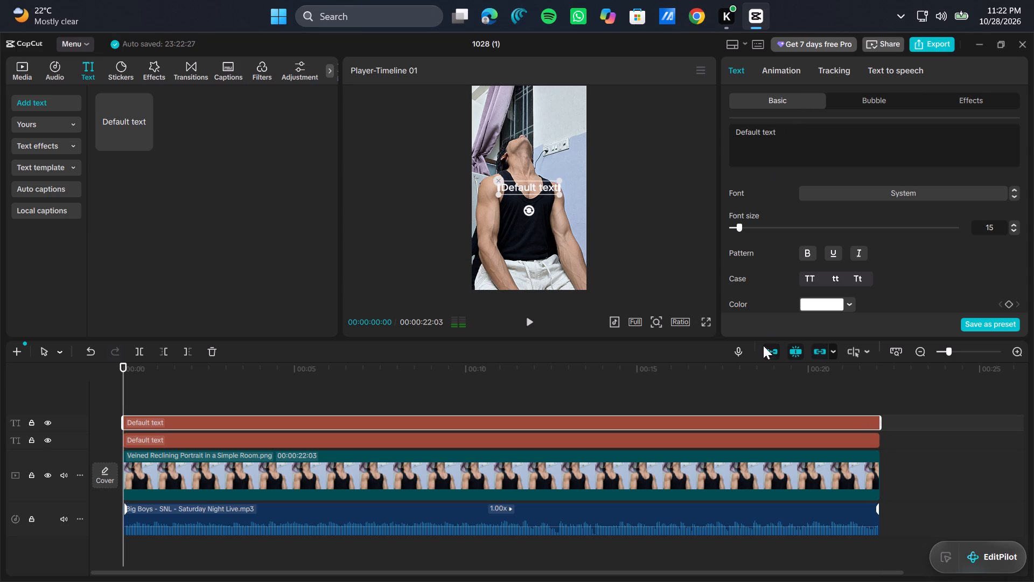
Change the new upper text clip's wording to "i need a big boy" and move it down to the man's waist.
{"action": "left_click", "coordinate": [781, 141]}
{"action": "left_click_drag", "start_coordinate": [781, 131], "coordinate": [581, 160]}
{"action": "key", "text": "BackSpace"}
{"action": "key", "text": "BackSpace"}
{"action": "key", "text": "BackSpace"}
{"action": "key", "text": "BackSpace"}
{"action": "key", "text": "BackSpace"}
{"action": "key", "text": "BackSpace"}
{"action": "key", "text": "BackSpace"}
{"action": "key", "text": "BackSpace"}
{"action": "key", "text": "BackSpace"}
{"action": "key", "text": "BackSpace"}
{"action": "key", "text": "BackSpace"}
{"action": "key", "text": "BackSpace"}
{"action": "key", "text": "BackSpace"}
{"action": "key", "text": "BackSpace"}
{"action": "key", "text": "BackSpace"}
{"action": "key", "text": "BackSpace"}
{"action": "key", "text": "BackSpace"}
{"action": "key", "text": "BackSpace"}
{"action": "key", "text": "BackSpace"}
{"action": "key", "text": "BackSpace"}
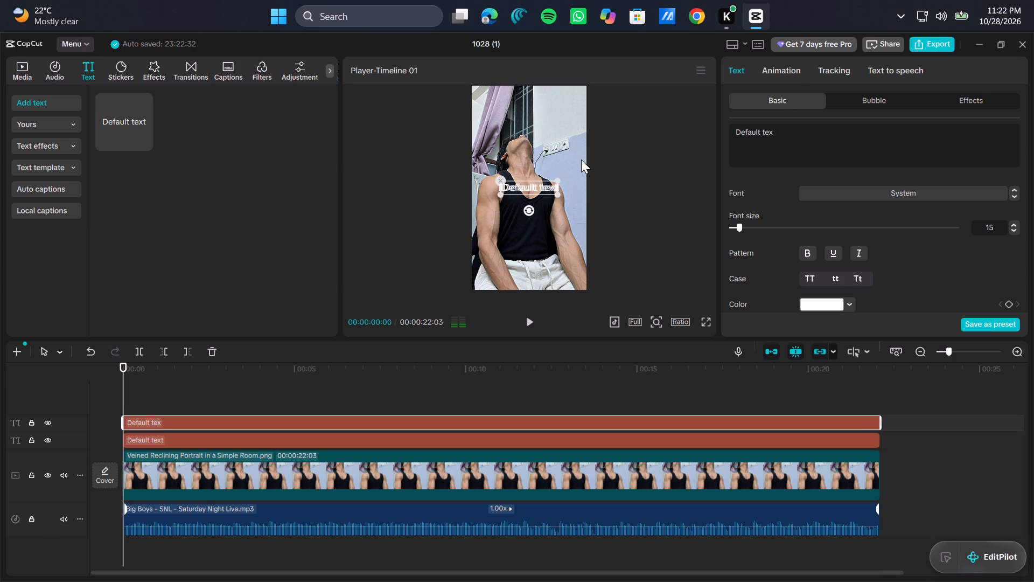
{"action": "type", "text": "i need a"}
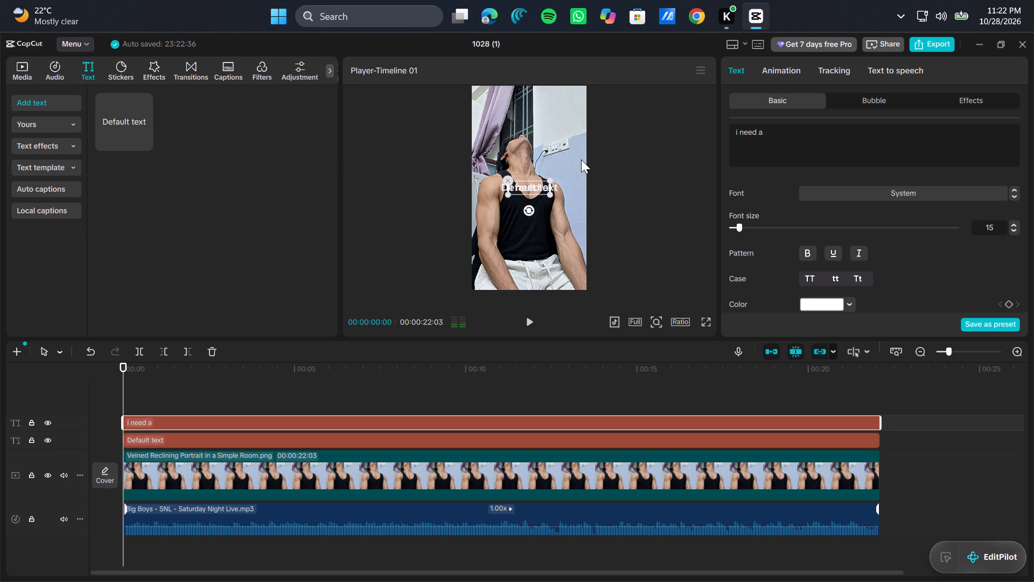
{"action": "key", "text": "space"}
{"action": "type", "text": "bu"}
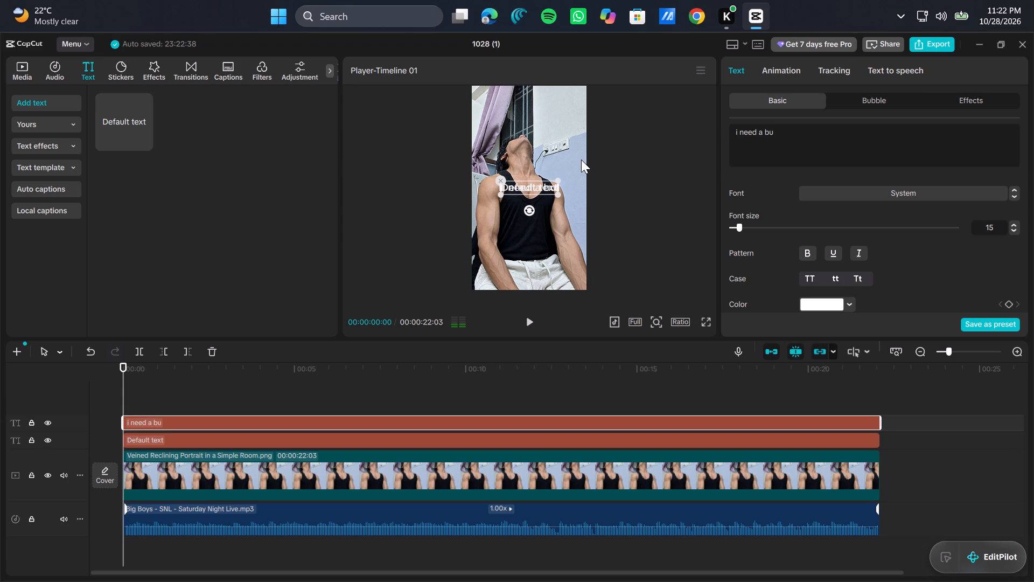
{"action": "key", "text": "BackSpace"}
{"action": "type", "text": "ig"}
{"action": "key", "text": "space"}
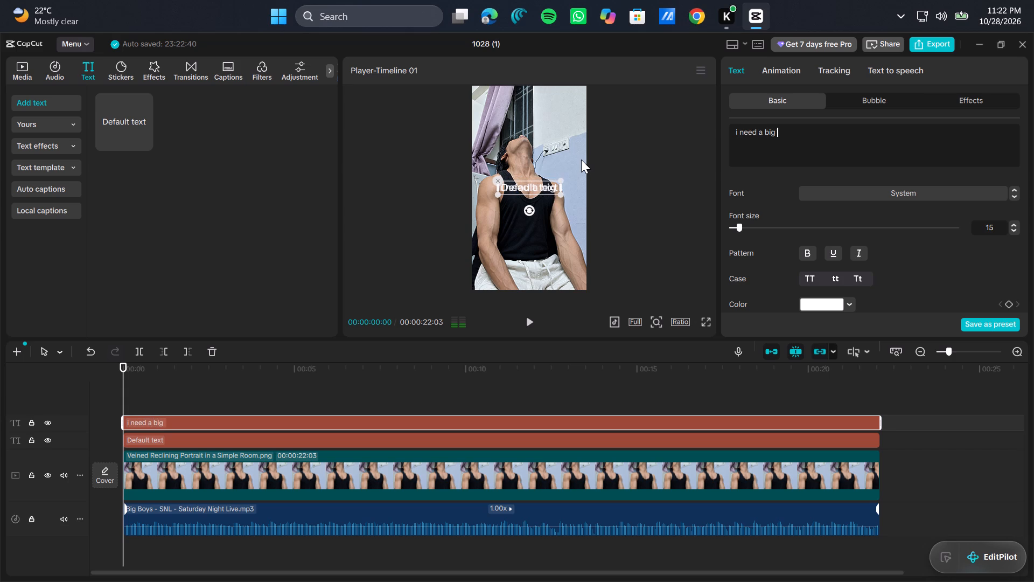
{"action": "key", "text": "b"}
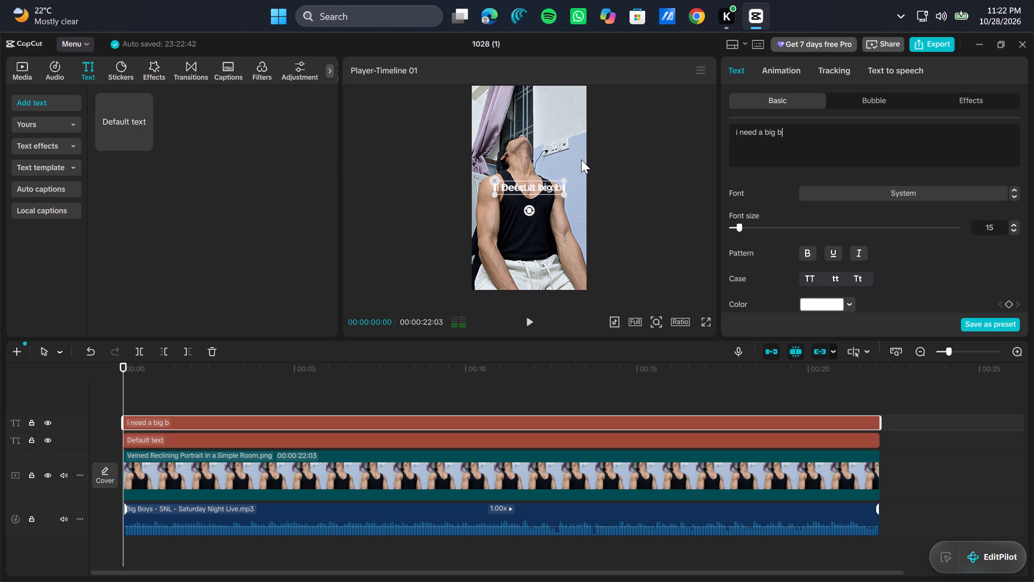
{"action": "key", "text": "o"}
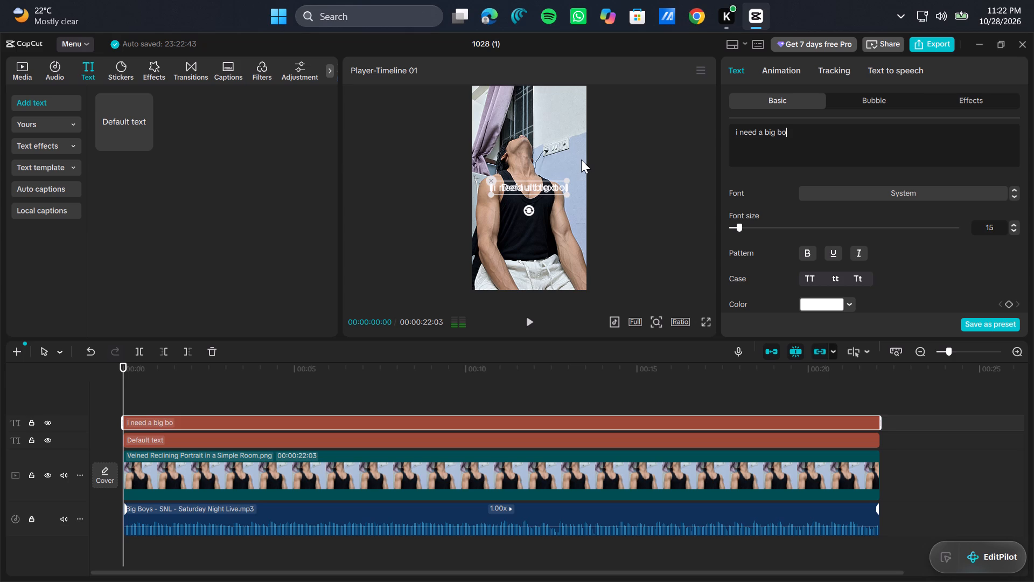
{"action": "key", "text": "6"}
{"action": "key", "text": "BackSpace"}
{"action": "key", "text": "y"}
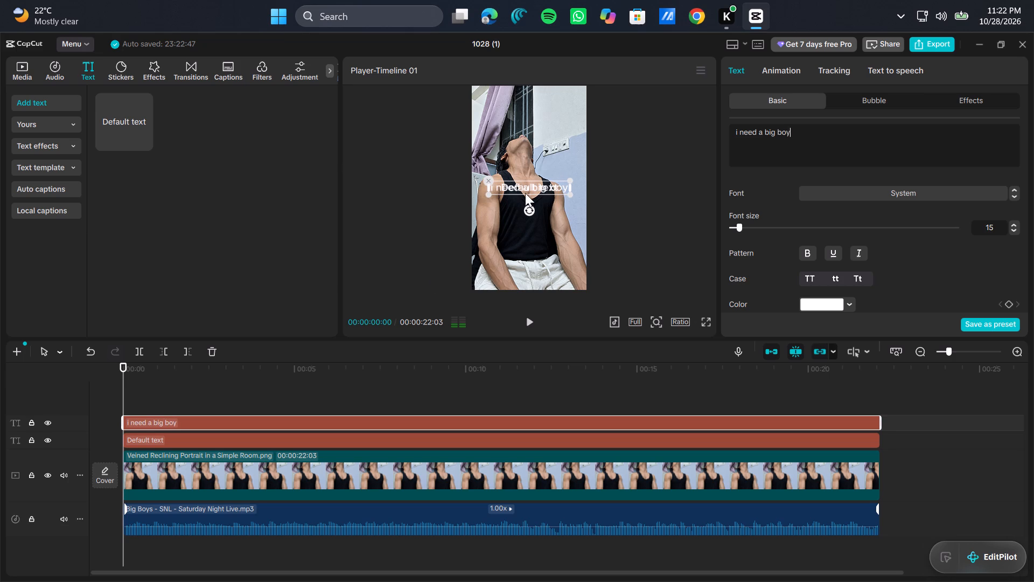
{"action": "left_click_drag", "start_coordinate": [530, 188], "coordinate": [530, 252]}
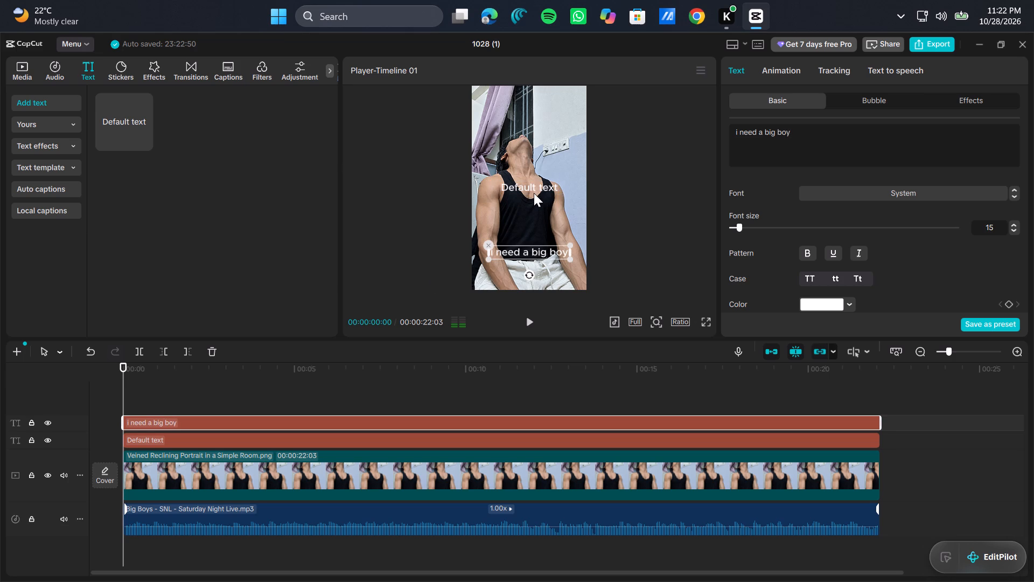
Replace the wording of the remaining default text clip with "big boy".
{"action": "left_click", "coordinate": [319, 440]}
{"action": "left_click_drag", "start_coordinate": [780, 134], "coordinate": [649, 139]}
{"action": "key", "text": "BackSpace"}
{"action": "key", "text": "BackSpace"}
{"action": "key", "text": "BackSpace"}
{"action": "key", "text": "BackSpace"}
{"action": "key", "text": "BackSpace"}
{"action": "key", "text": "BackSpace"}
{"action": "key", "text": "BackSpace"}
{"action": "key", "text": "BackSpace"}
{"action": "key", "text": "BackSpace"}
{"action": "key", "text": "BackSpace"}
{"action": "key", "text": "BackSpace"}
{"action": "key", "text": "BackSpace"}
{"action": "key", "text": "BackSpace"}
{"action": "key", "text": "BackSpace"}
{"action": "key", "text": "BackSpace"}
{"action": "key", "text": "BackSpace"}
{"action": "key", "text": "BackSpace"}
{"action": "key", "text": "BackSpace"}
{"action": "key", "text": "BackSpace"}
{"action": "key", "text": "BackSpace"}
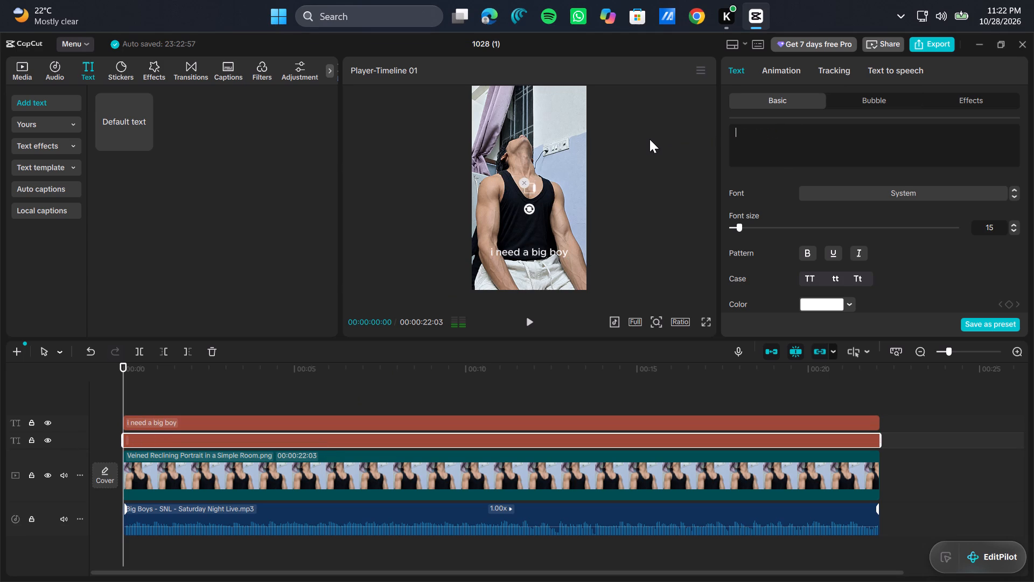
{"action": "type", "text": "big boy"}
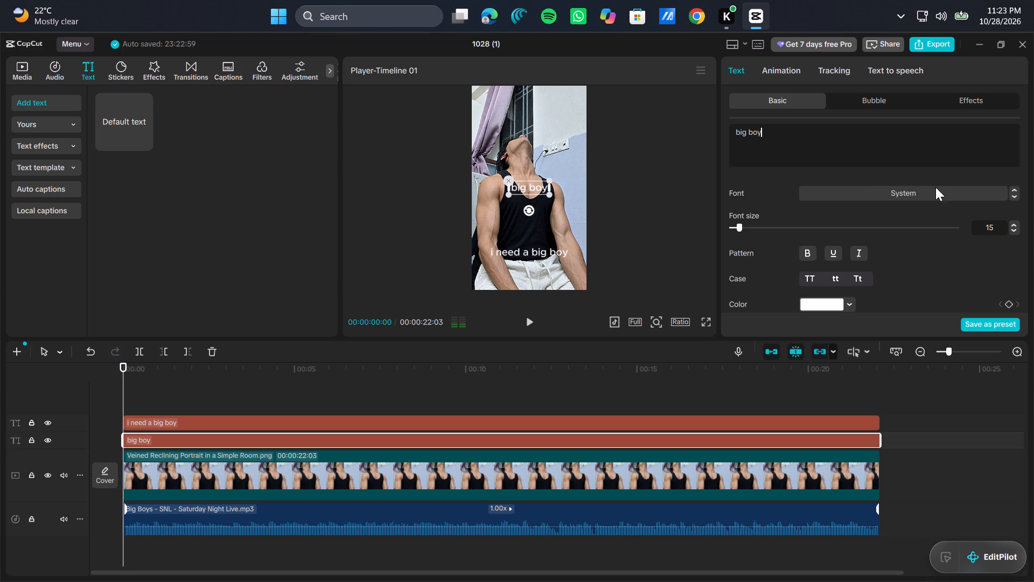
Format the "big boy" text in the BebasNeue font, bold and all uppercase.
{"action": "left_click", "coordinate": [937, 190]}
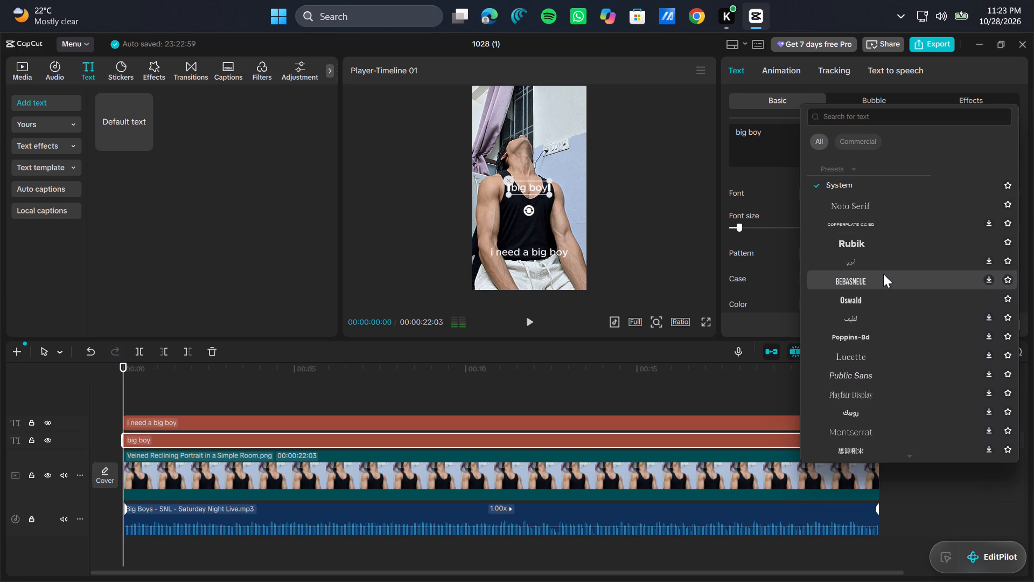
{"action": "left_click", "coordinate": [885, 280]}
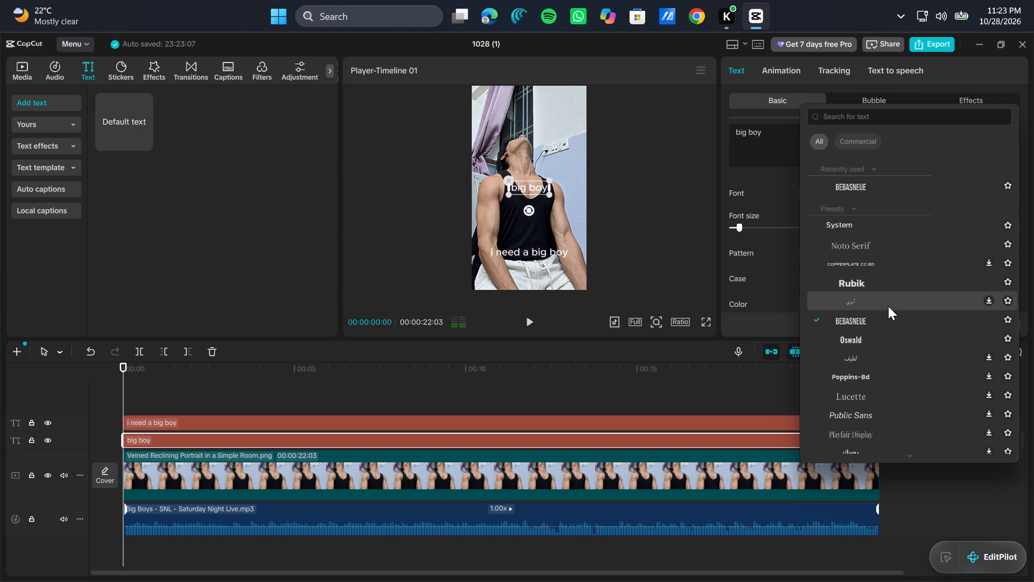
{"action": "left_click", "coordinate": [772, 131]}
{"action": "left_click", "coordinate": [810, 254]}
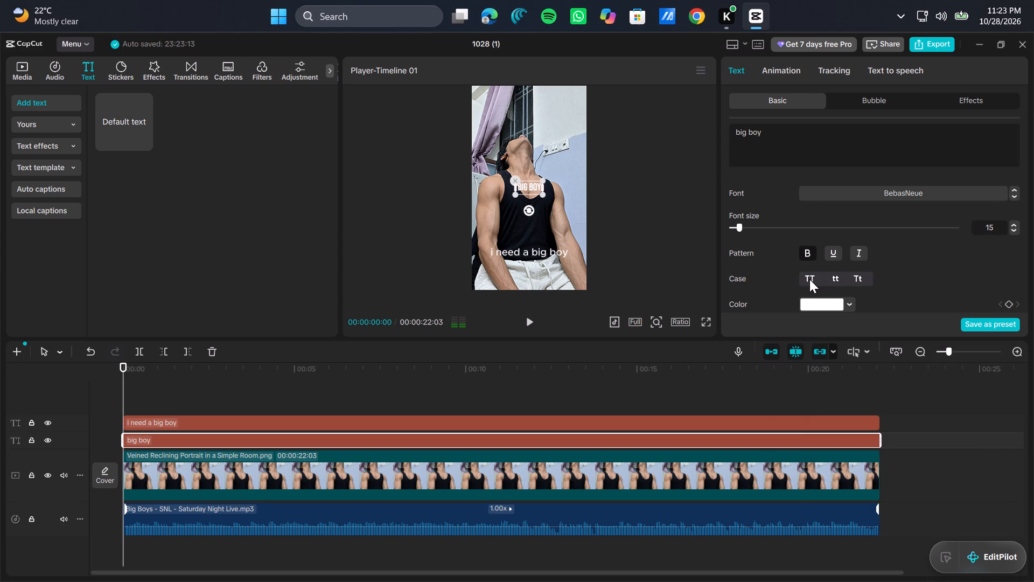
{"action": "left_click", "coordinate": [809, 279]}
Enlarge the BIG BOY text to nearly the frame's width and move it down to just above "i need a big boy".
{"action": "left_click_drag", "start_coordinate": [515, 194], "coordinate": [443, 240]}
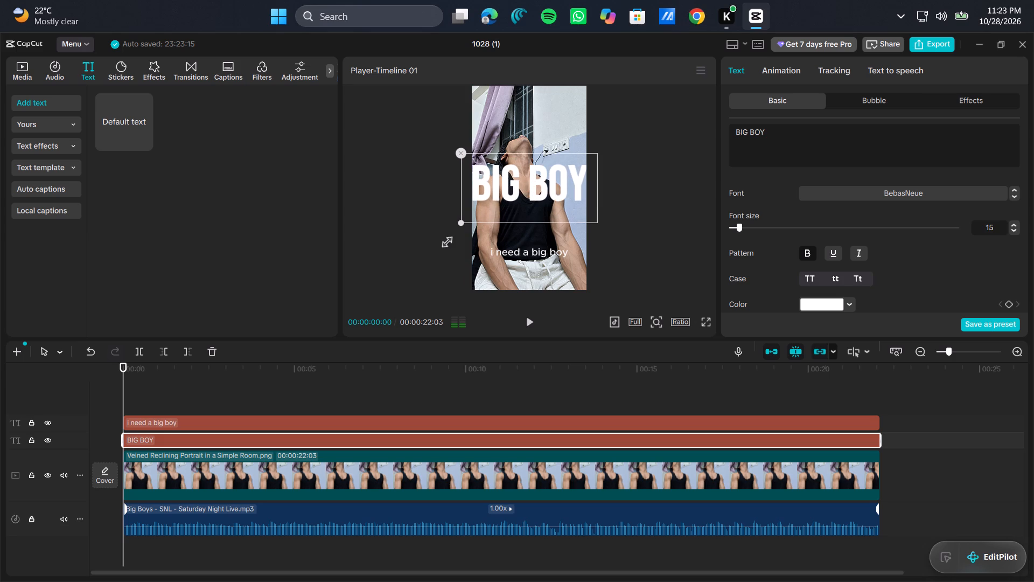
{"action": "left_click_drag", "start_coordinate": [443, 240], "coordinate": [467, 234]}
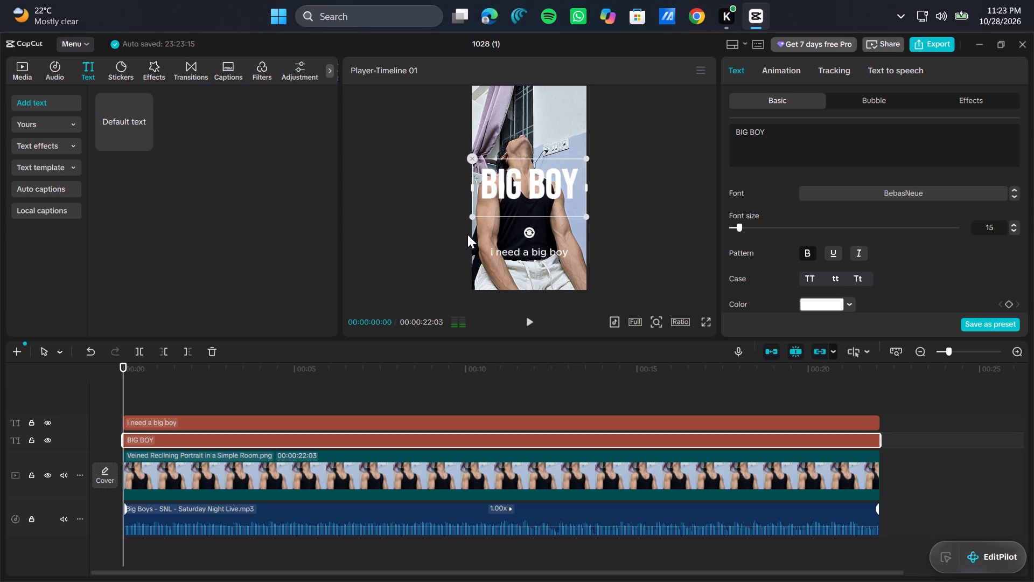
{"action": "left_click_drag", "start_coordinate": [556, 175], "coordinate": [553, 207]}
Set the font of the "i need a big boy" text to Noto Serif.
{"action": "left_click", "coordinate": [543, 254]}
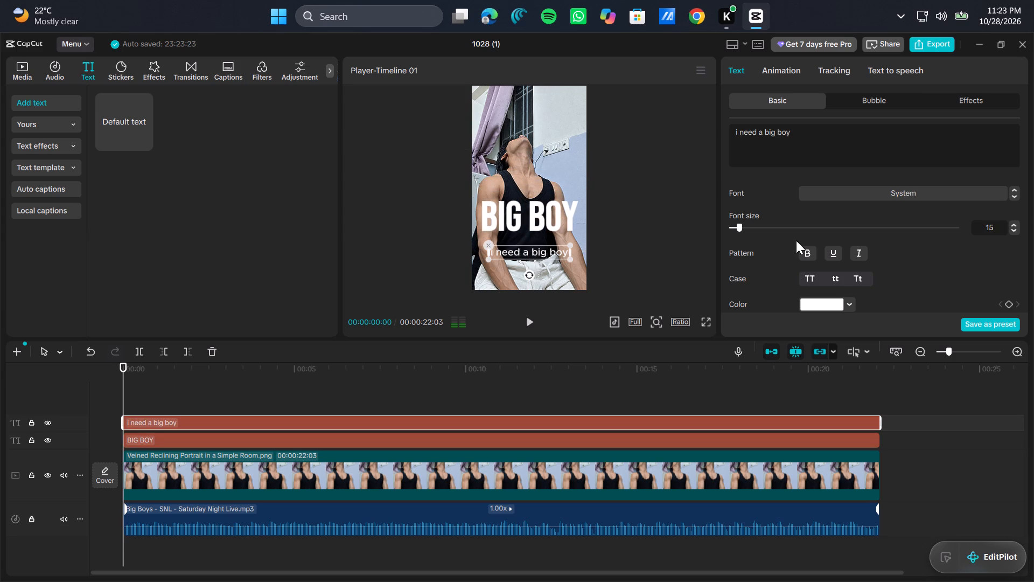
{"action": "left_click", "coordinate": [933, 195]}
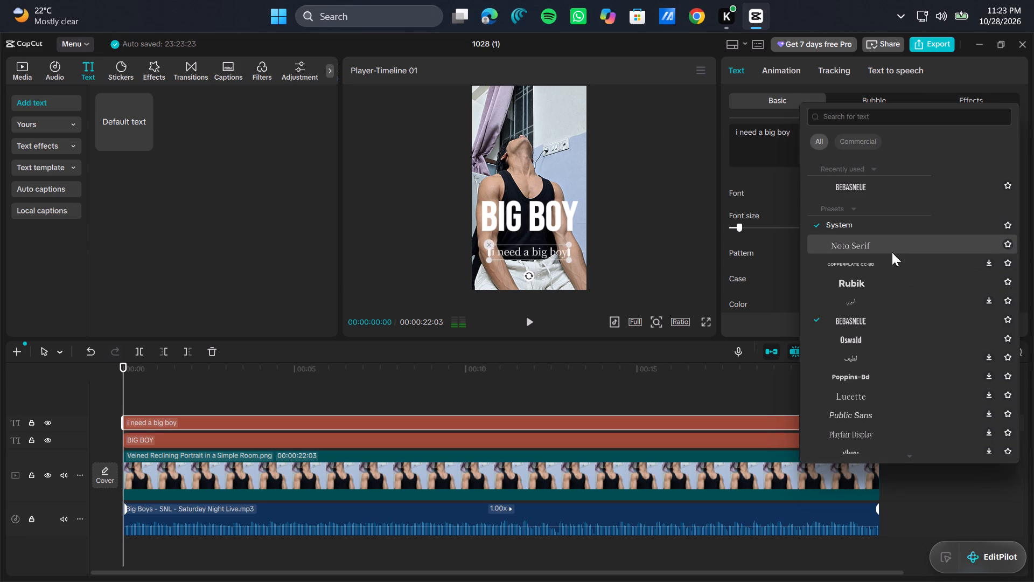
{"action": "left_click", "coordinate": [892, 253]}
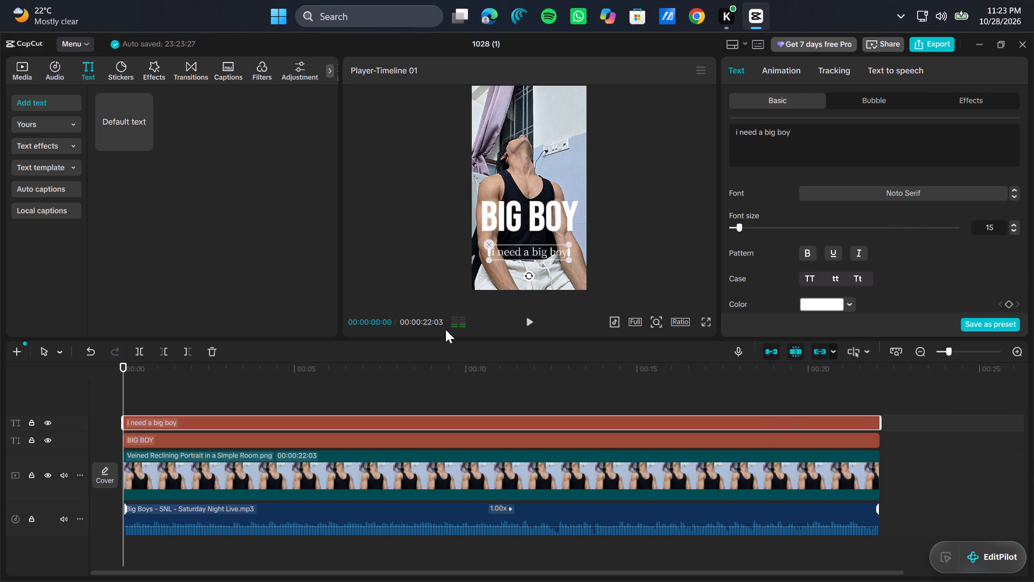
Move the "i need a big boy" text up directly beneath BIG BOY and enlarge it slightly.
{"action": "left_click_drag", "start_coordinate": [526, 251], "coordinate": [522, 240]}
{"action": "left_click_drag", "start_coordinate": [564, 233], "coordinate": [564, 233]}
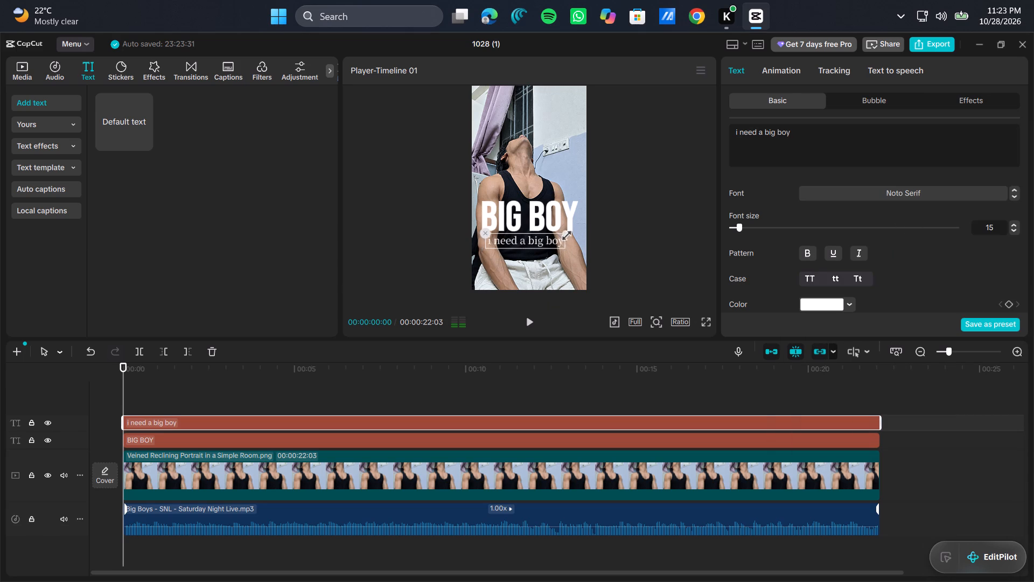
{"action": "left_click_drag", "start_coordinate": [564, 233], "coordinate": [571, 232]}
Deselect the text and play the whole video from start to end to review both text overlays.
{"action": "left_click", "coordinate": [535, 151]}
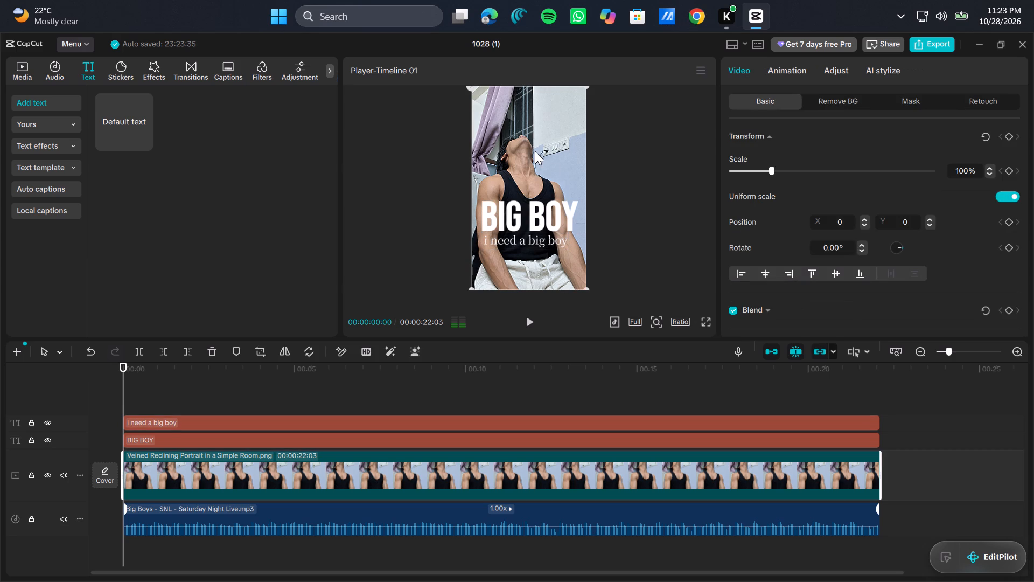
{"action": "left_click", "coordinate": [526, 319]}
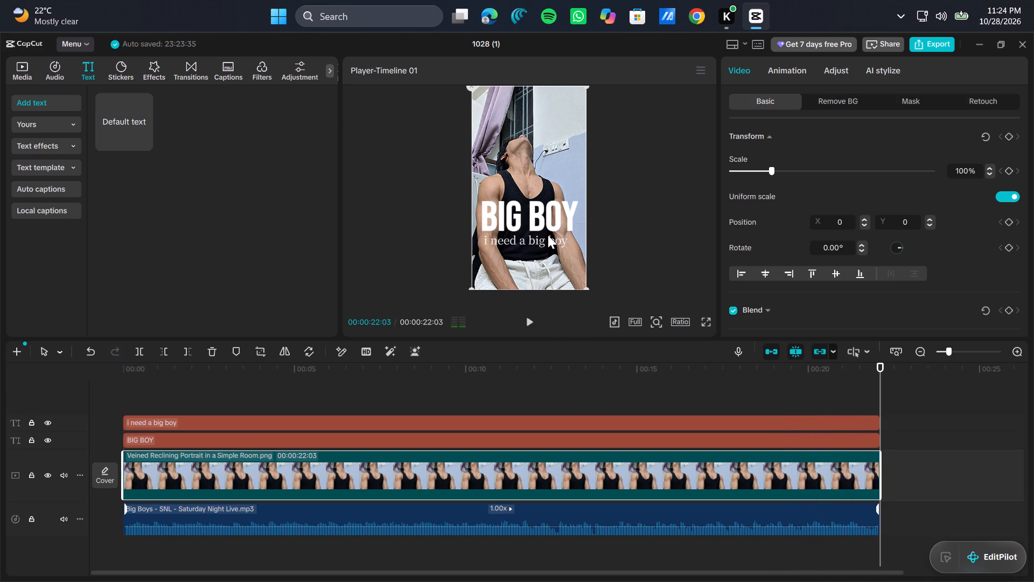
Change the BIG BOY text's colour to a muted lavender purple, hex A292B8.
{"action": "left_click", "coordinate": [545, 220]}
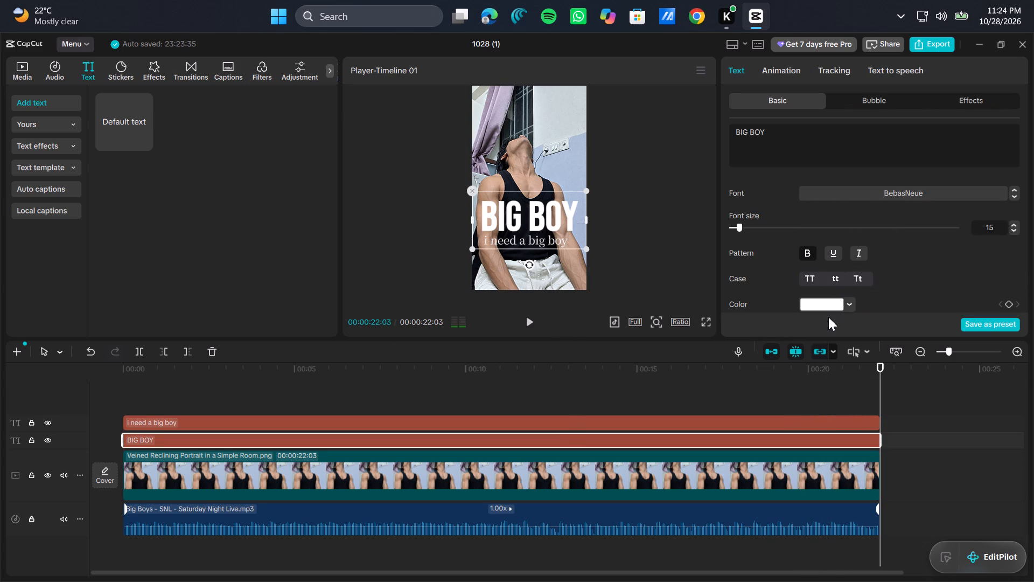
{"action": "left_click", "coordinate": [849, 303]}
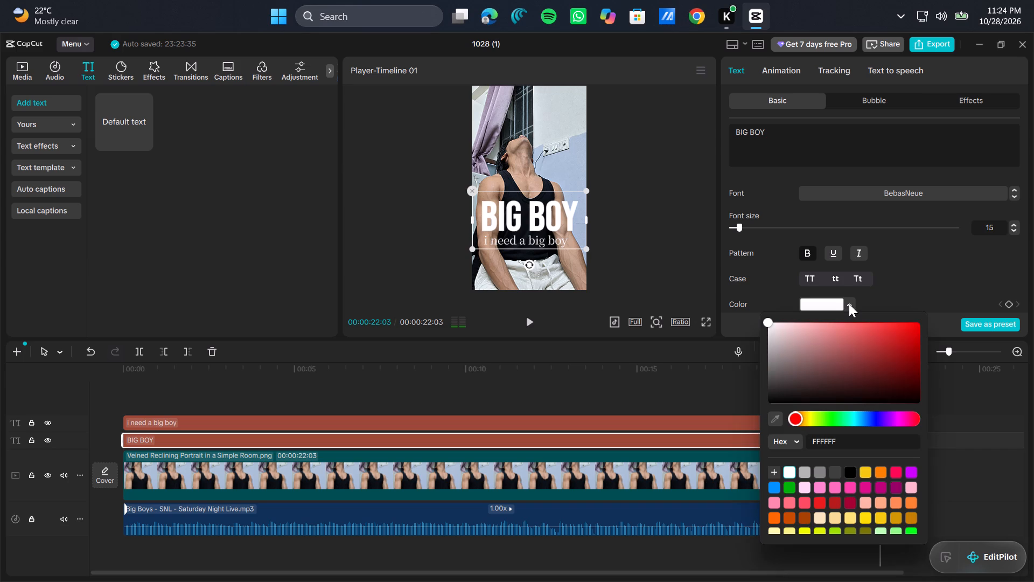
{"action": "left_click", "coordinate": [874, 417]}
{"action": "left_click_drag", "start_coordinate": [874, 417], "coordinate": [891, 416]}
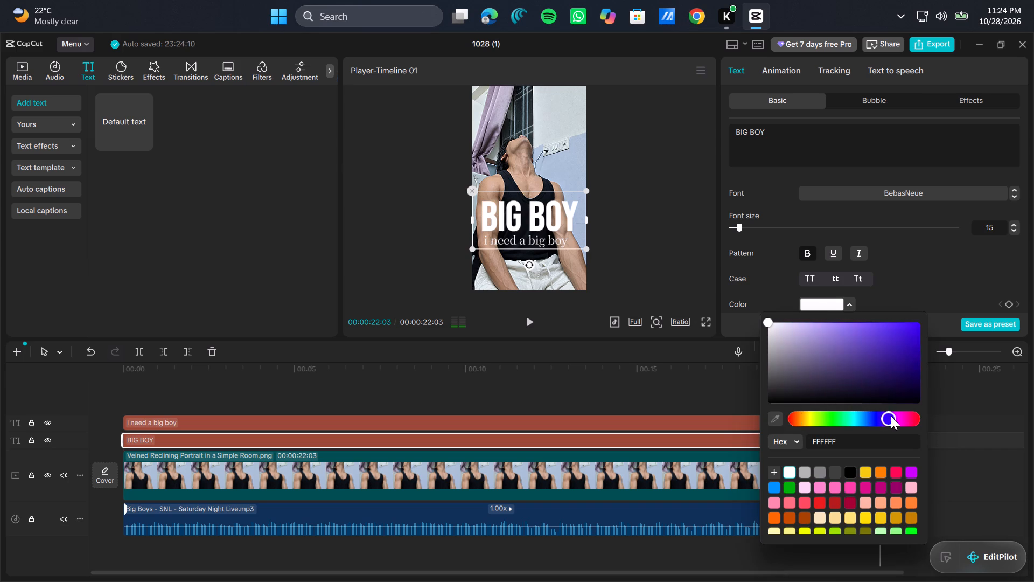
{"action": "left_click_drag", "start_coordinate": [891, 416], "coordinate": [891, 415]}
{"action": "left_click", "coordinate": [846, 339]}
{"action": "left_click_drag", "start_coordinate": [869, 348], "coordinate": [902, 369]}
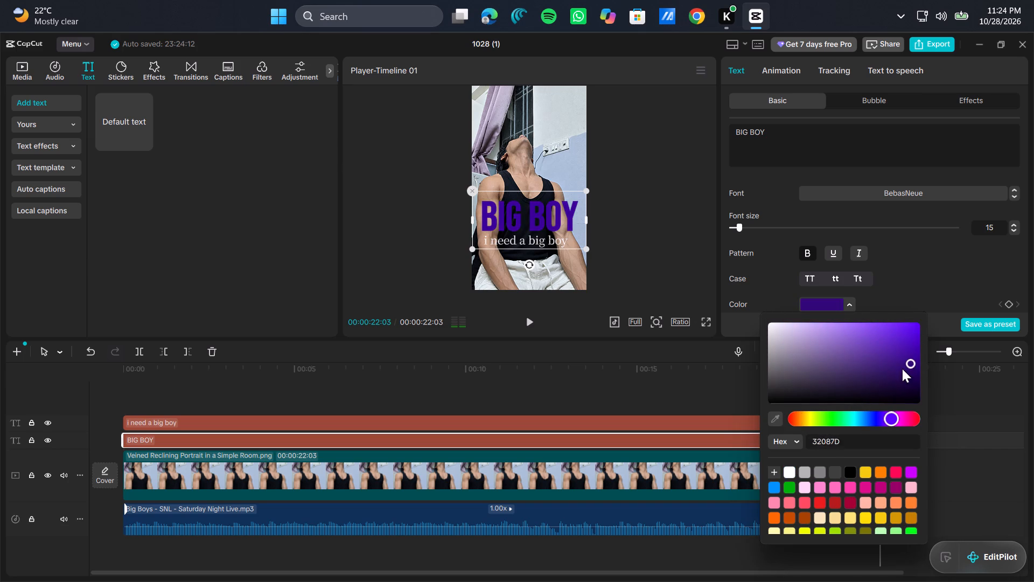
{"action": "left_click_drag", "start_coordinate": [902, 369], "coordinate": [847, 357]}
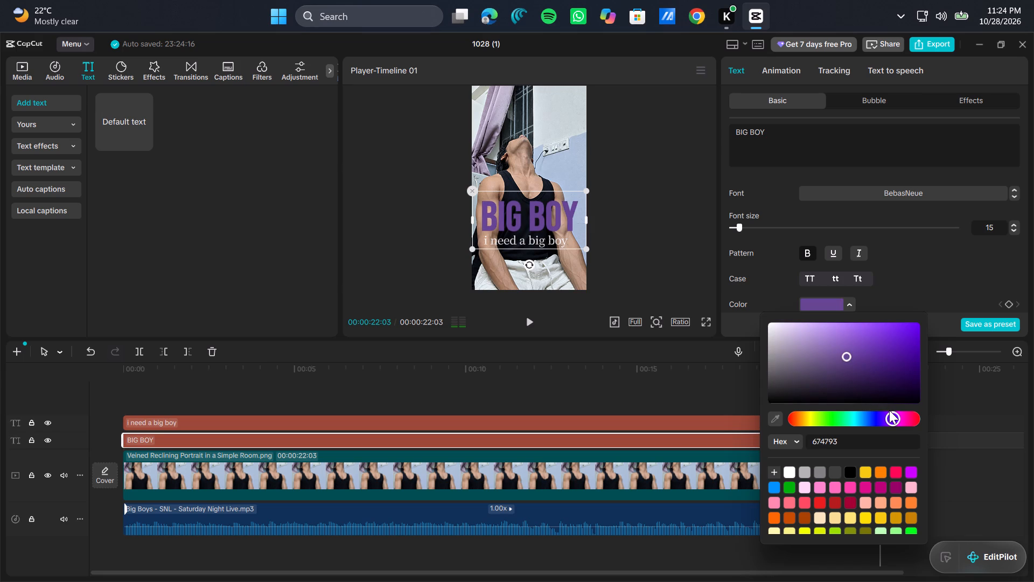
{"action": "left_click_drag", "start_coordinate": [847, 354], "coordinate": [830, 384]}
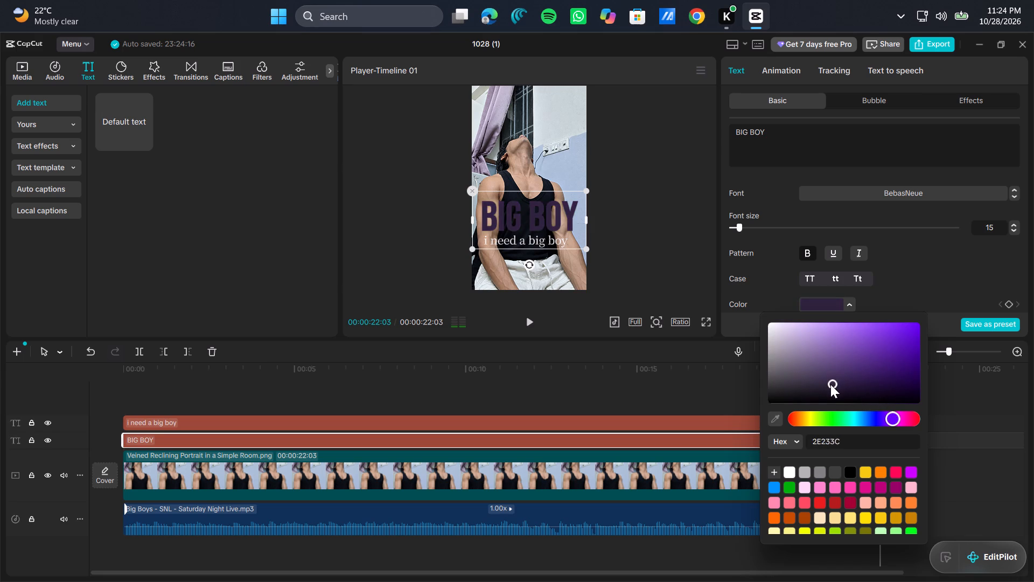
{"action": "left_click_drag", "start_coordinate": [830, 384], "coordinate": [805, 343]}
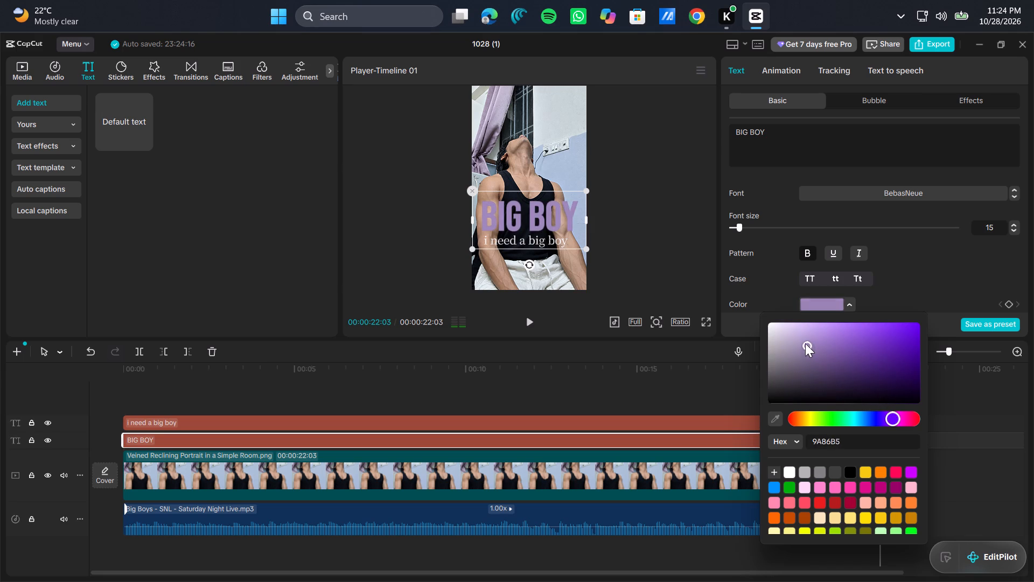
{"action": "left_click_drag", "start_coordinate": [805, 343], "coordinate": [812, 329]}
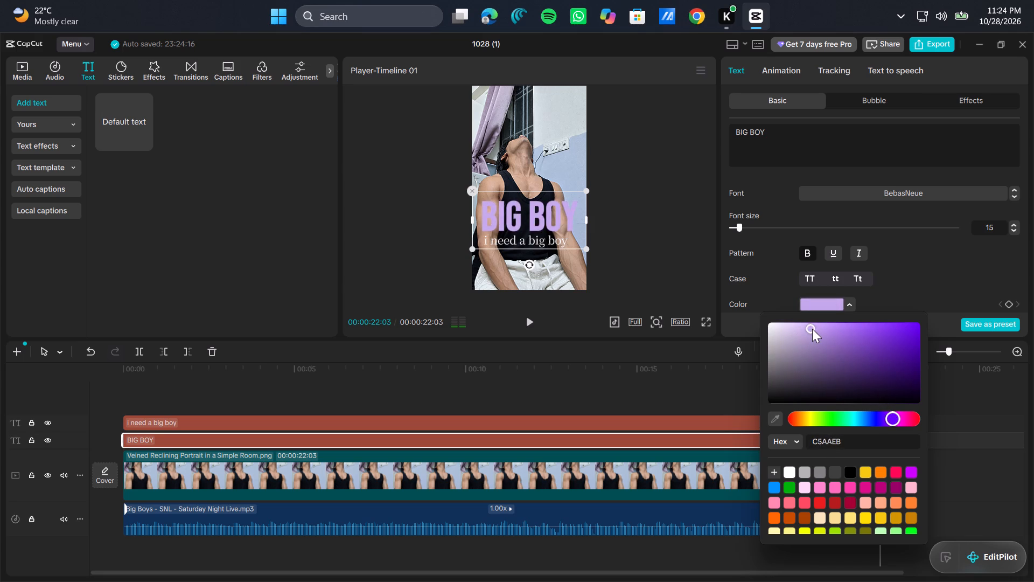
{"action": "left_click_drag", "start_coordinate": [812, 329], "coordinate": [819, 351]}
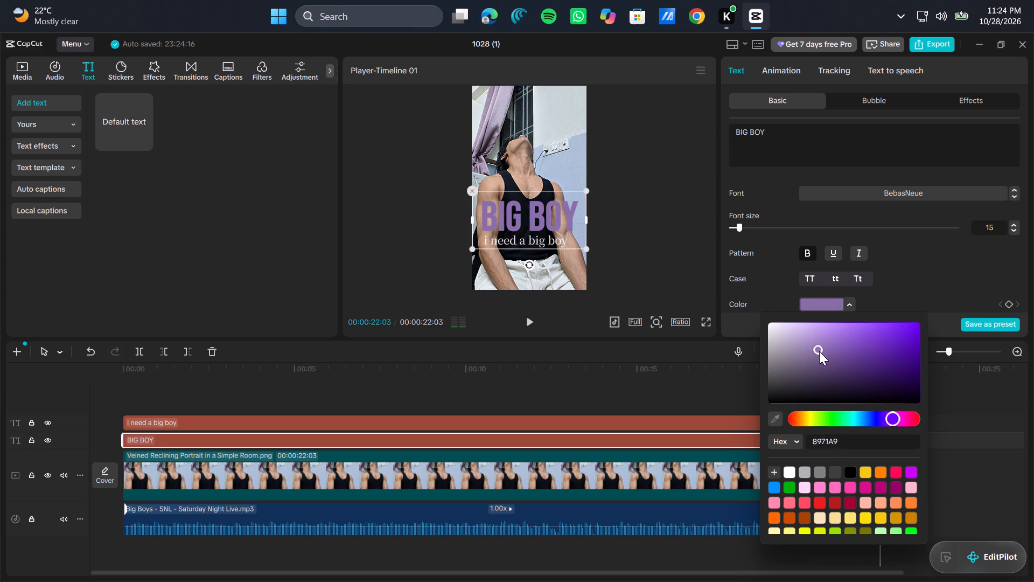
{"action": "left_click_drag", "start_coordinate": [819, 351], "coordinate": [818, 344]}
{"action": "left_click_drag", "start_coordinate": [818, 344], "coordinate": [811, 353]}
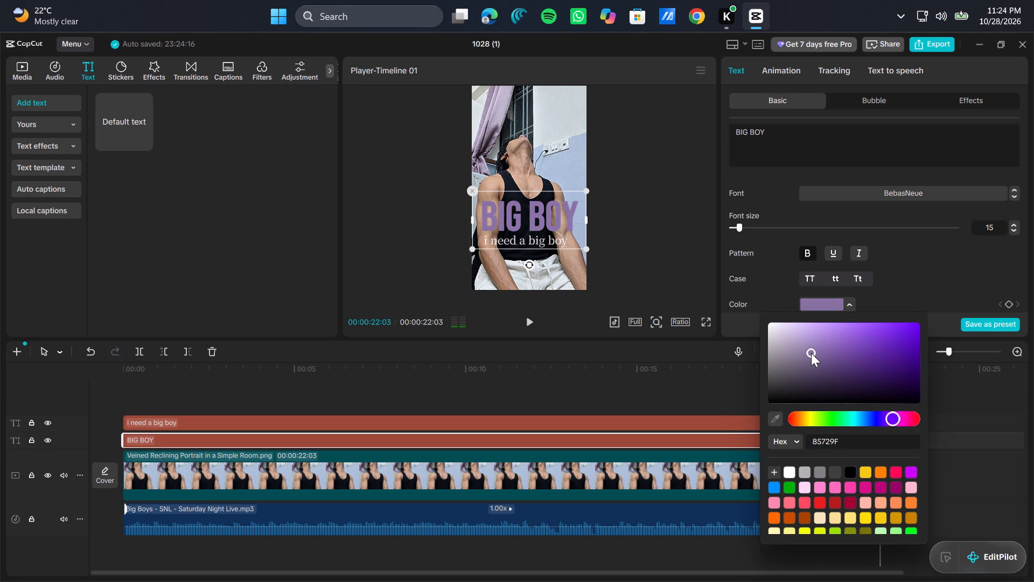
{"action": "left_click_drag", "start_coordinate": [811, 353], "coordinate": [807, 355]}
{"action": "left_click_drag", "start_coordinate": [807, 355], "coordinate": [811, 350]}
{"action": "left_click_drag", "start_coordinate": [811, 350], "coordinate": [811, 348]}
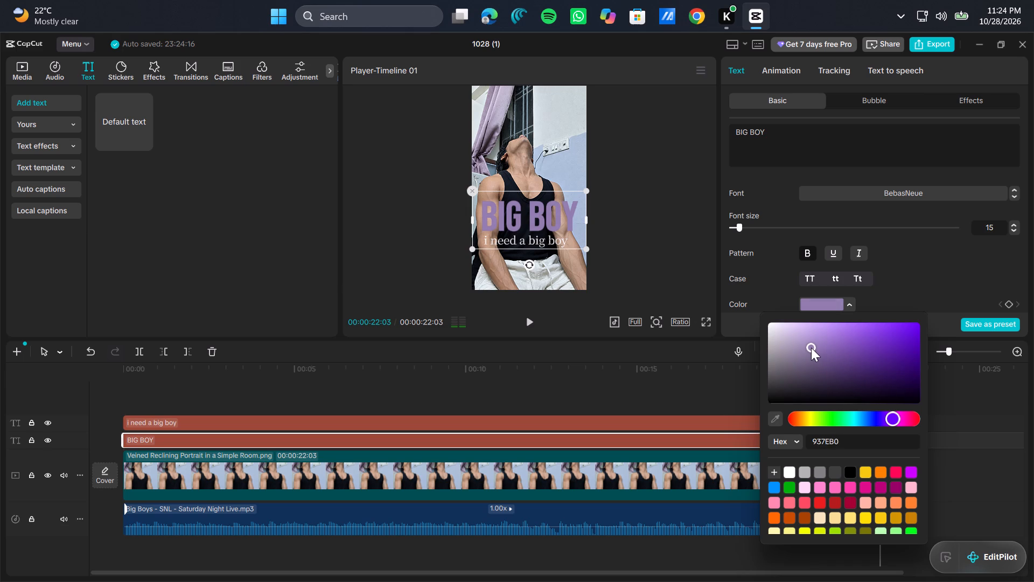
{"action": "left_click_drag", "start_coordinate": [811, 348], "coordinate": [809, 343]}
{"action": "left_click_drag", "start_coordinate": [809, 343], "coordinate": [812, 344]}
{"action": "left_click_drag", "start_coordinate": [812, 344], "coordinate": [815, 346]}
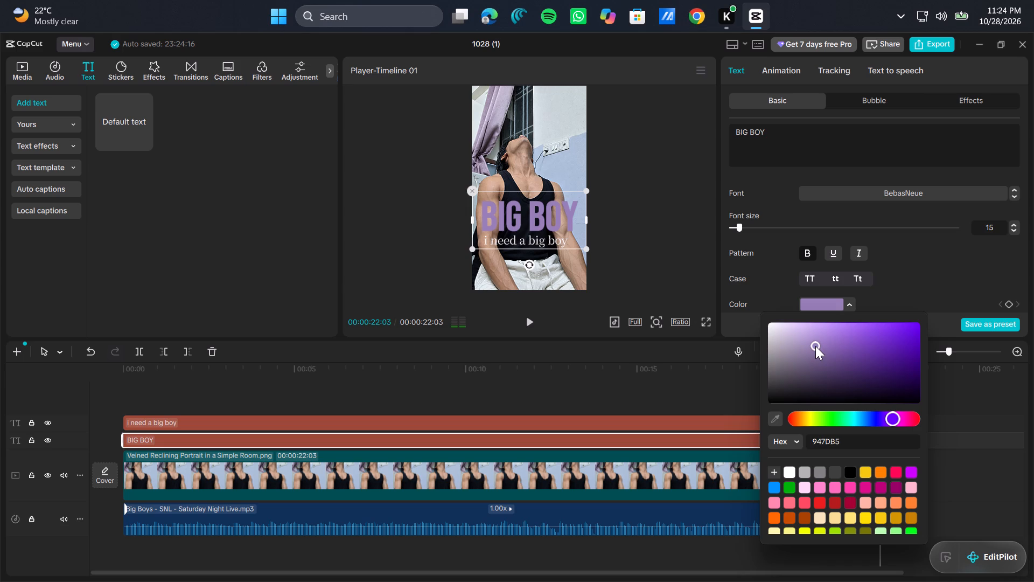
{"action": "left_click_drag", "start_coordinate": [815, 346], "coordinate": [821, 345]}
{"action": "left_click_drag", "start_coordinate": [821, 345], "coordinate": [804, 345]}
{"action": "left_click_drag", "start_coordinate": [804, 345], "coordinate": [800, 345]}
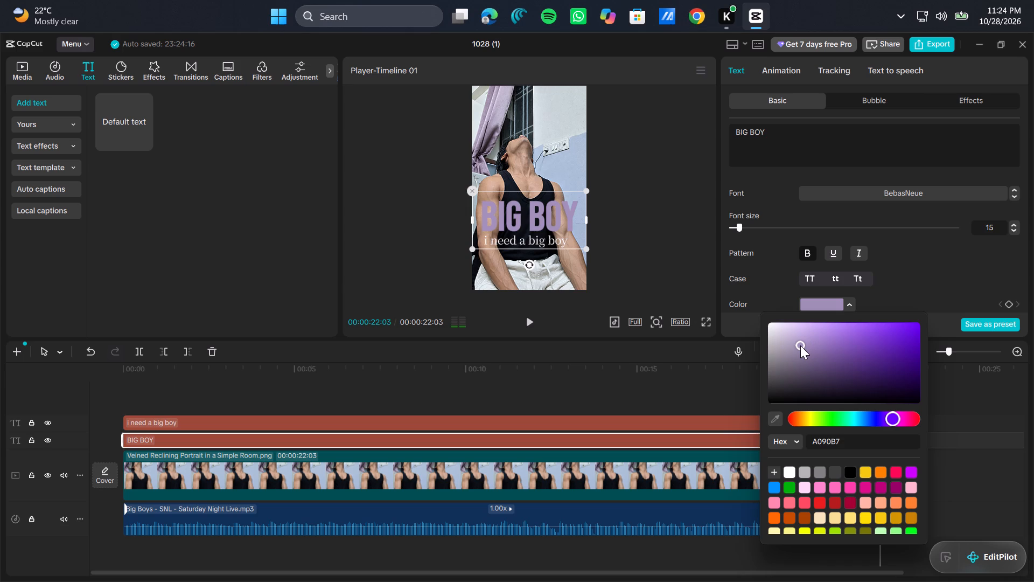
{"action": "left_click_drag", "start_coordinate": [800, 345], "coordinate": [800, 345]}
{"action": "left_click", "coordinate": [590, 336]}
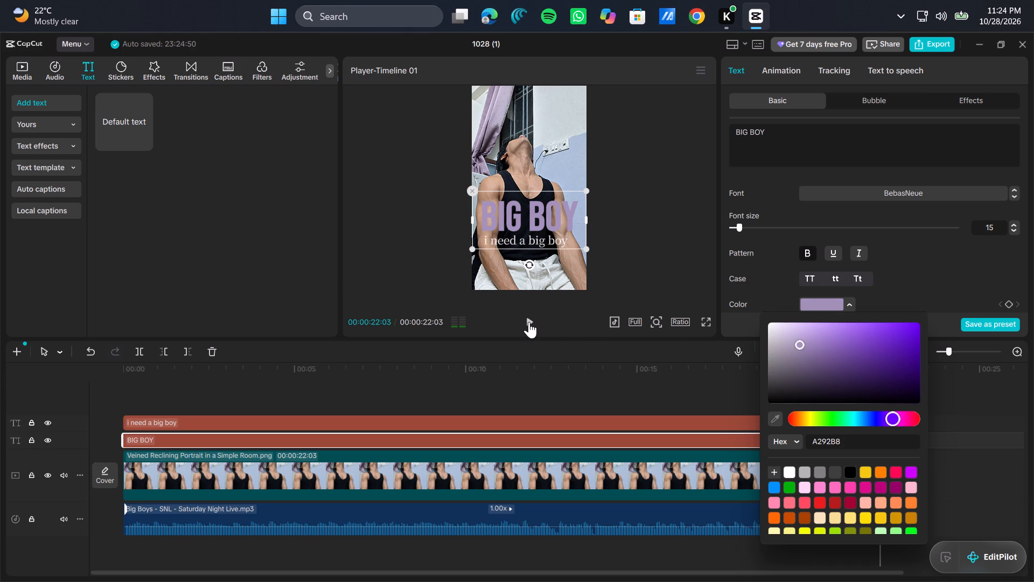
Play the video from the start to review the recoloured BIG BOY text over the portrait.
{"action": "left_click", "coordinate": [528, 322]}
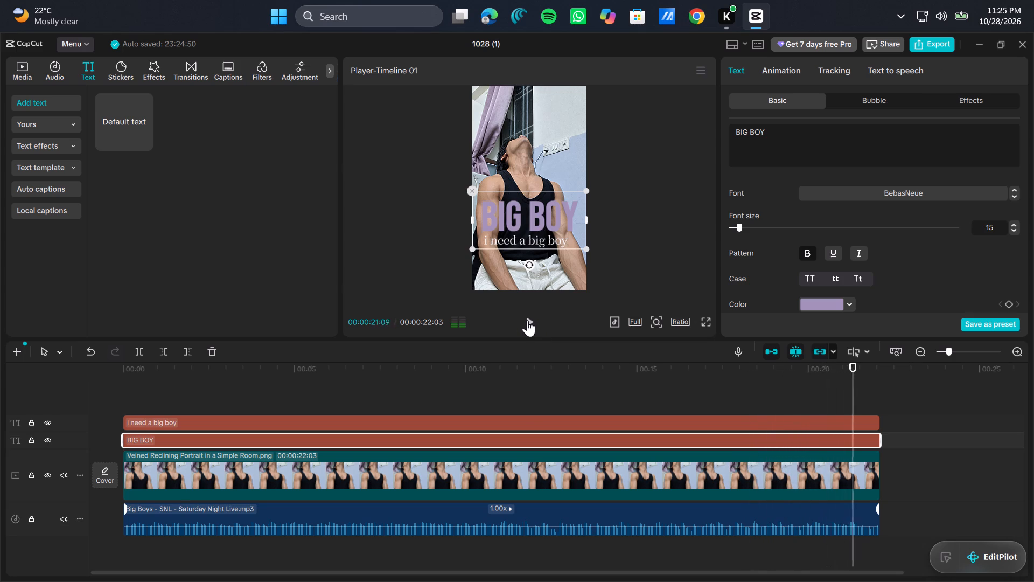
{"action": "left_click", "coordinate": [527, 320]}
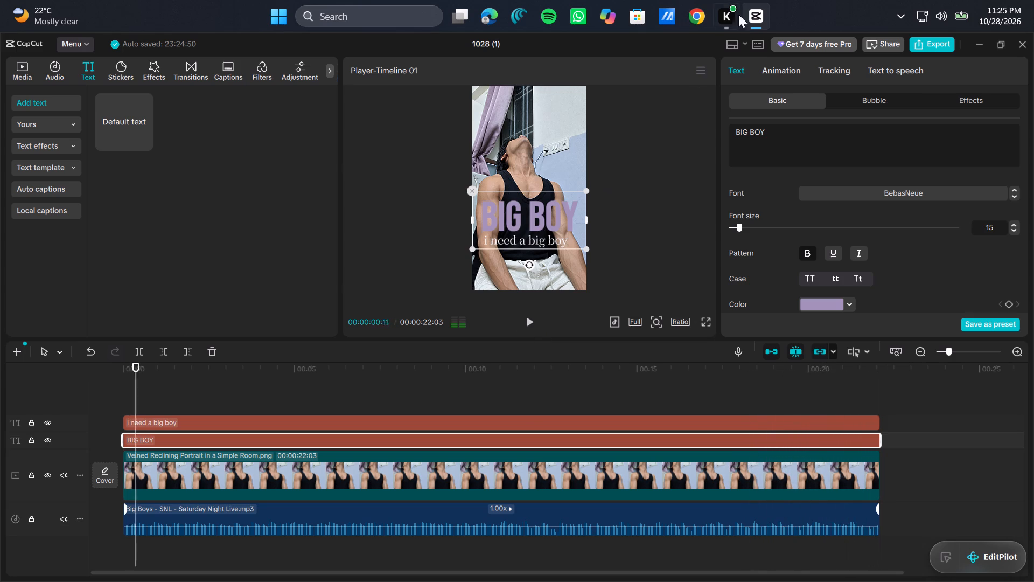
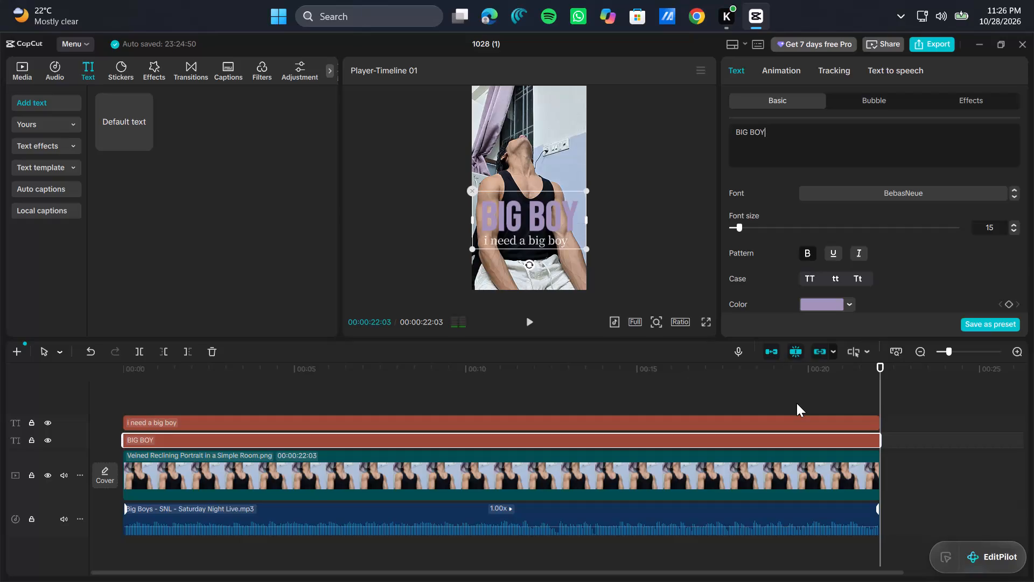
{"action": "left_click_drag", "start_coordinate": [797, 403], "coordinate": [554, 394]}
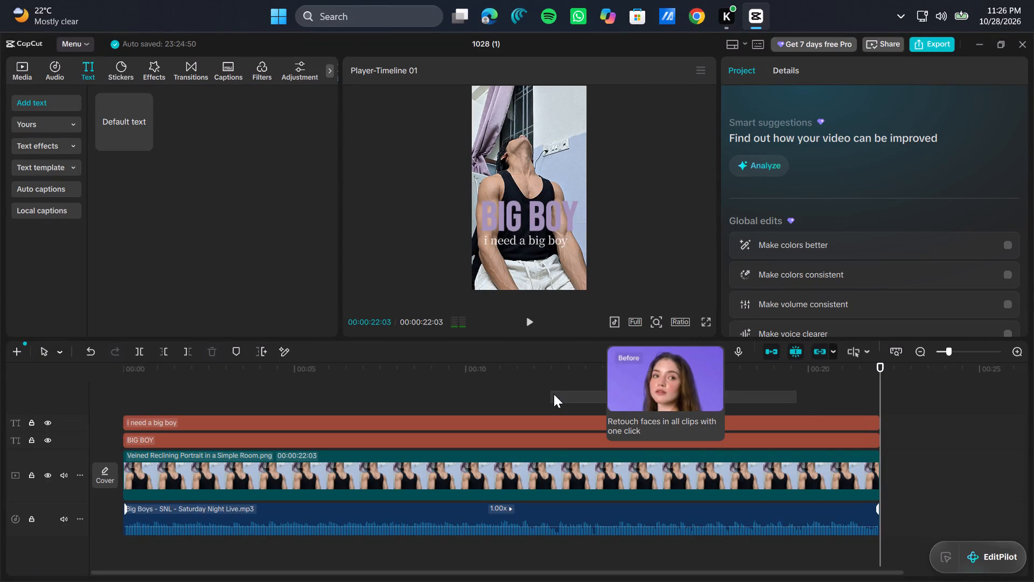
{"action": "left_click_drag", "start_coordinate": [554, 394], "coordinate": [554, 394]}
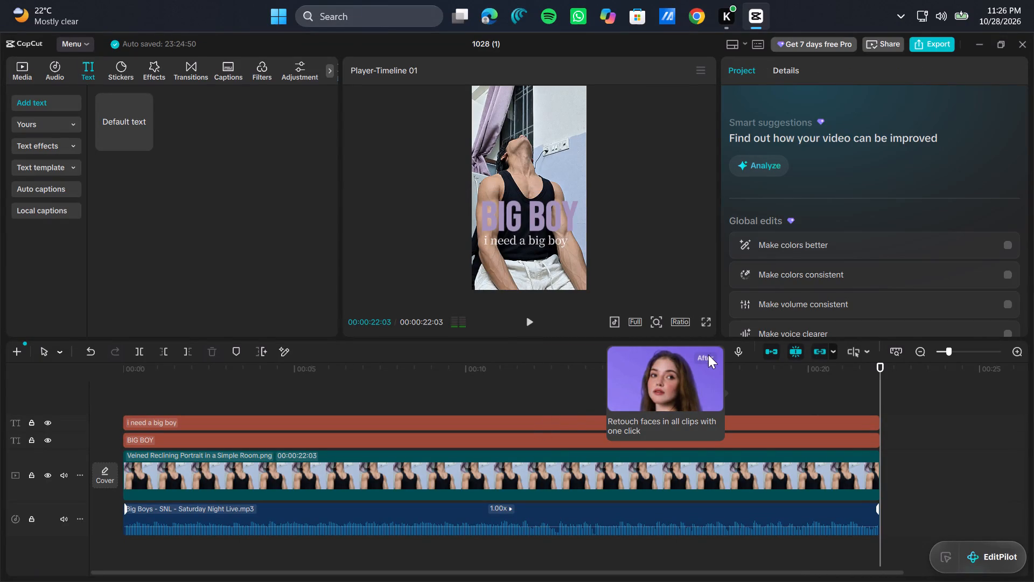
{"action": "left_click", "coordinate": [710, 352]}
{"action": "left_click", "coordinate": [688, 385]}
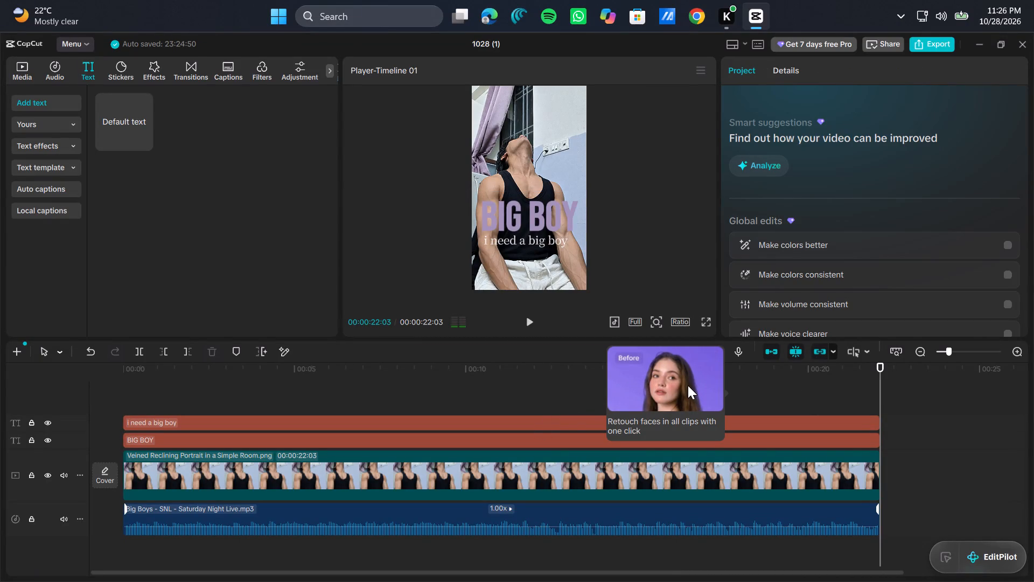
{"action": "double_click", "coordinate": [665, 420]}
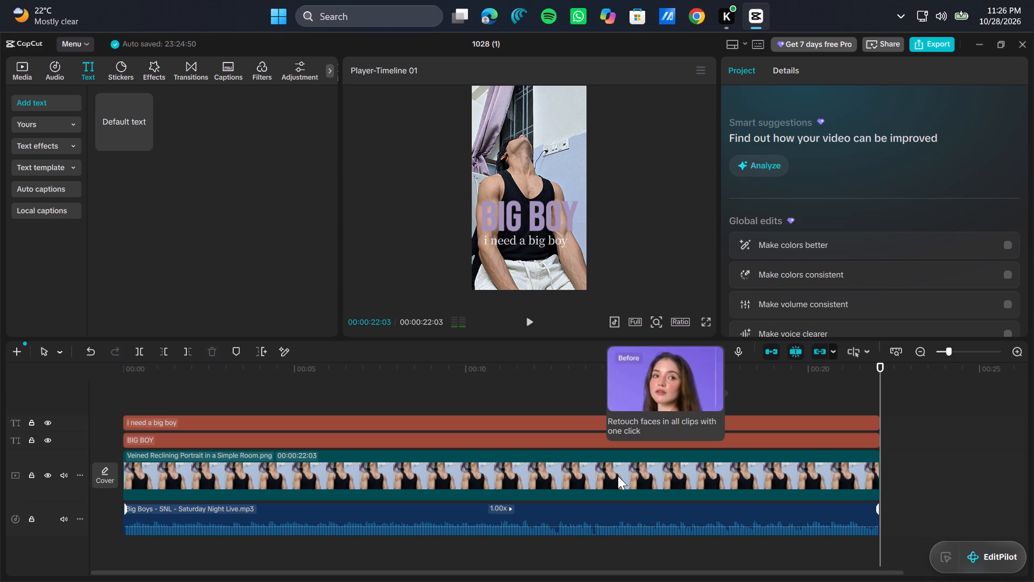
Enable Auto adjust on the portrait clip and Color match it using the video's final frame as the source.
{"action": "left_click", "coordinate": [618, 476]}
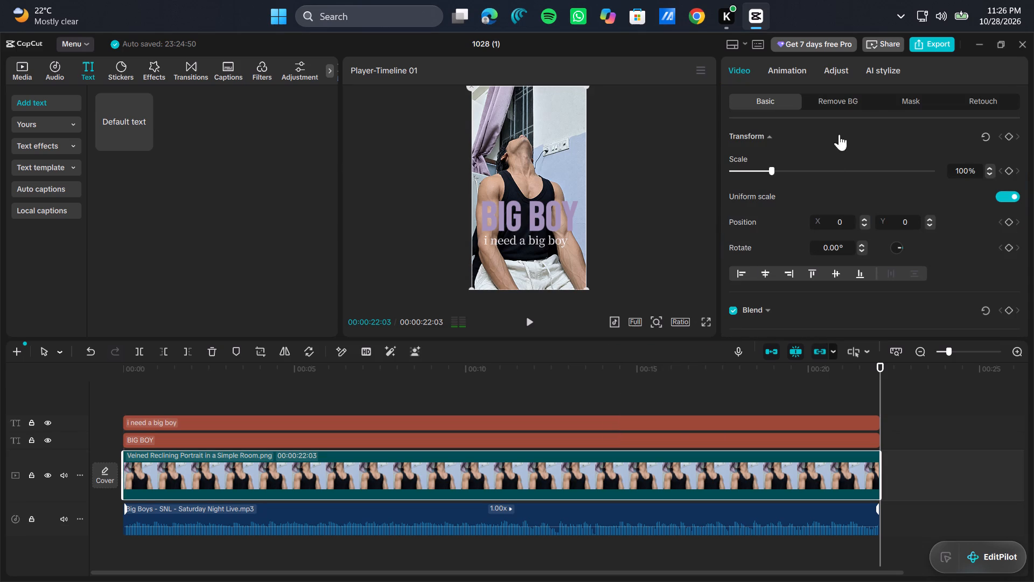
{"action": "left_click", "coordinate": [840, 72]}
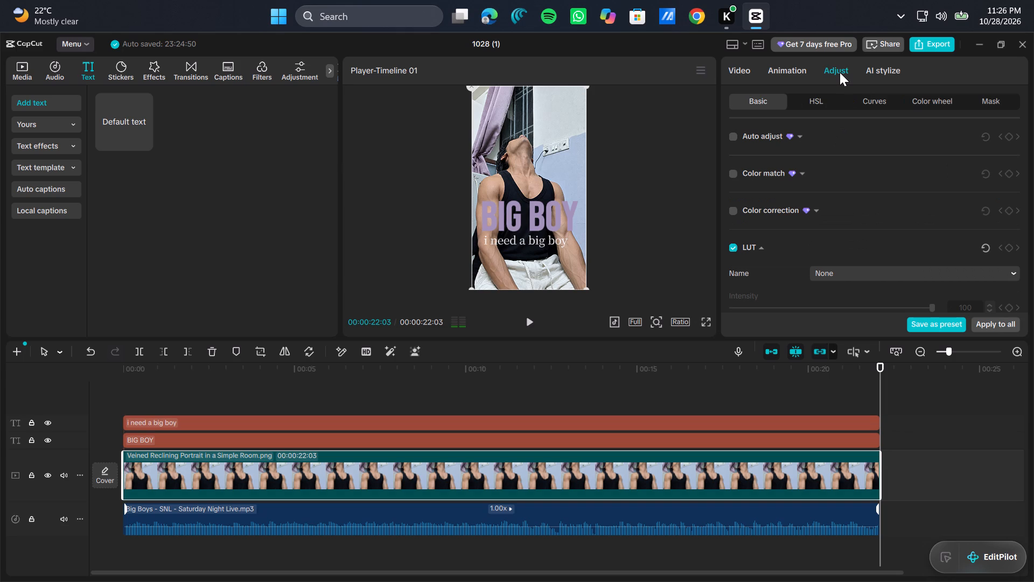
{"action": "left_click", "coordinate": [735, 138]}
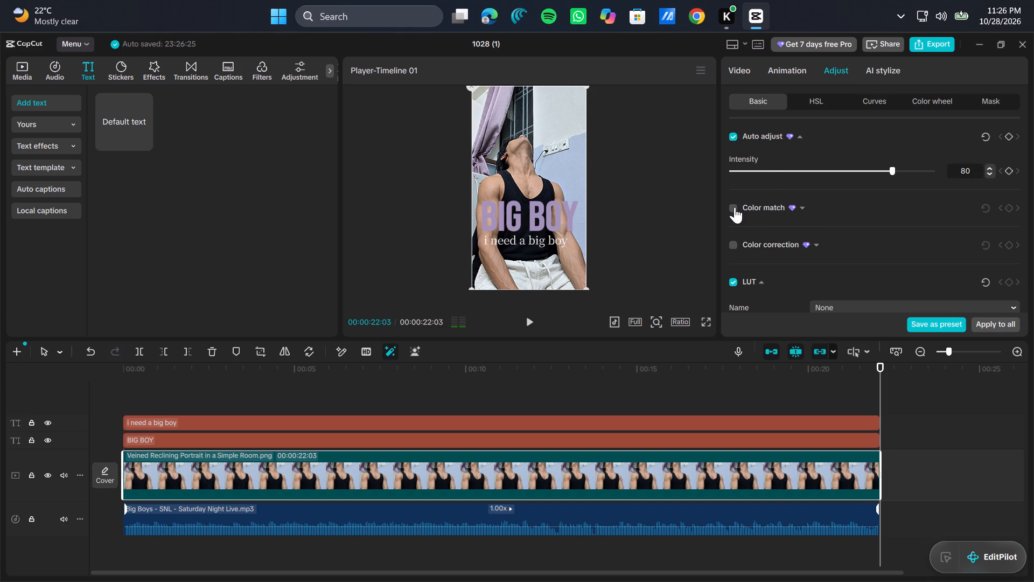
{"action": "left_click", "coordinate": [735, 207]}
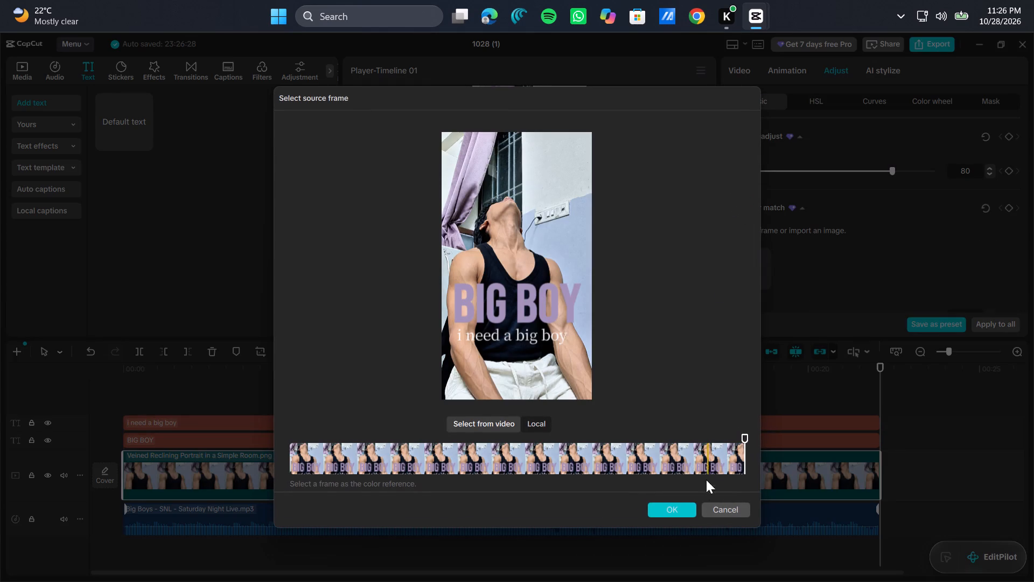
{"action": "left_click", "coordinate": [671, 512]}
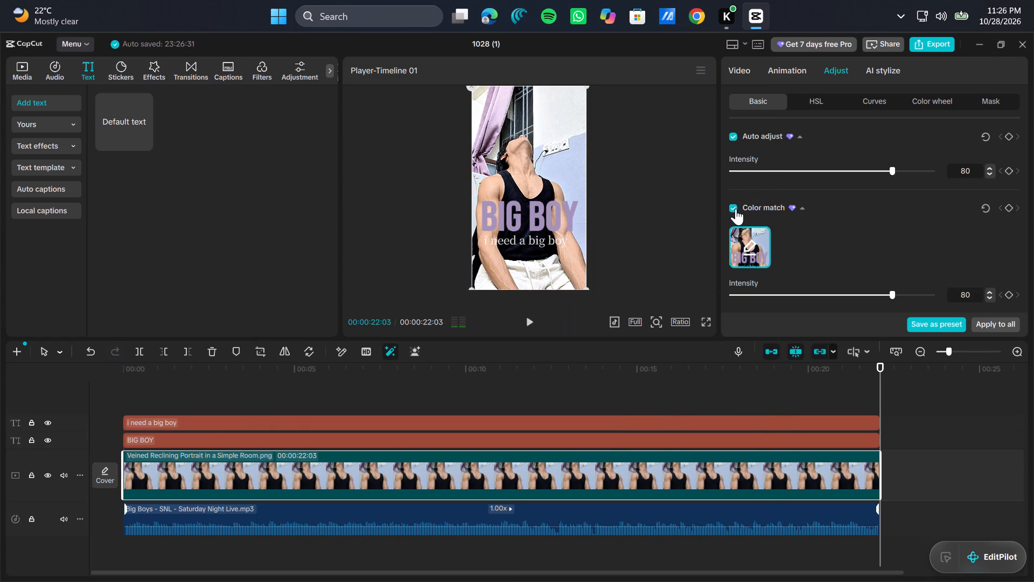
Enable Color correction on the portrait clip and set its intensity to 100.
{"action": "scroll", "coordinate": [768, 223], "scroll_direction": "down", "scroll_amount": 1}
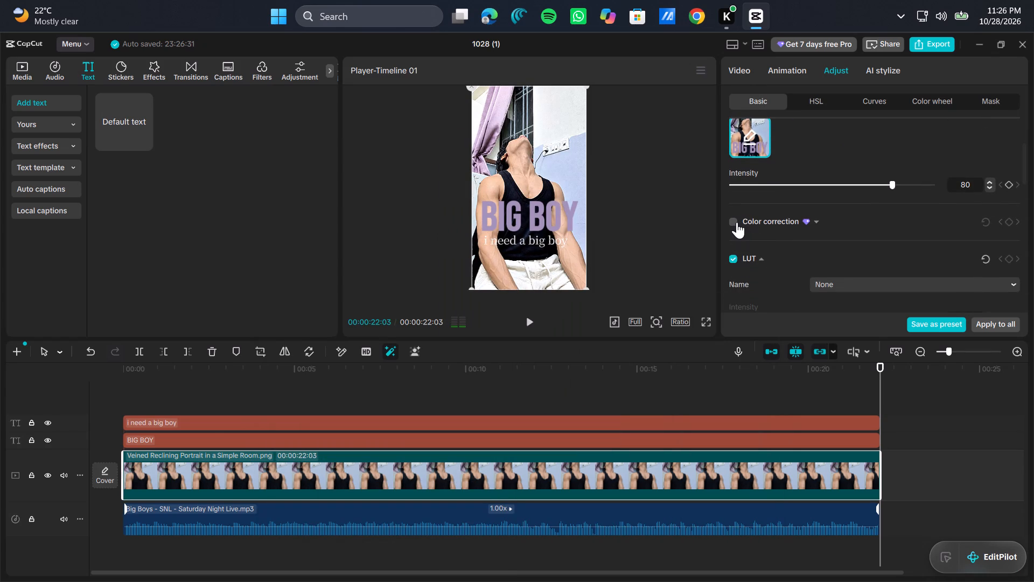
{"action": "left_click", "coordinate": [736, 222]}
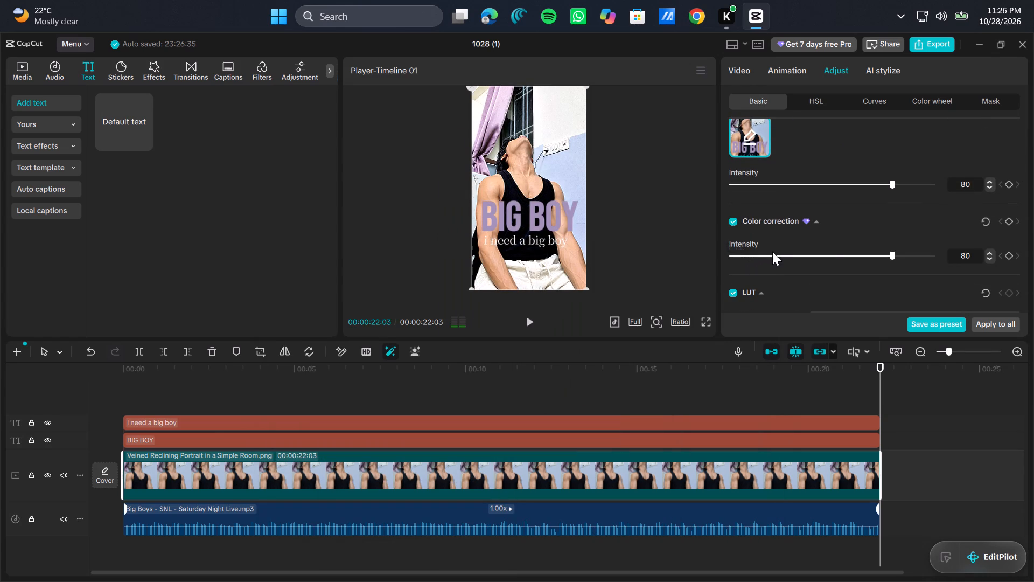
{"action": "left_click_drag", "start_coordinate": [893, 256], "coordinate": [956, 245]}
Compare different Color match intensities on the portrait clip and settle on 100.
{"action": "left_click_drag", "start_coordinate": [892, 184], "coordinate": [974, 181]}
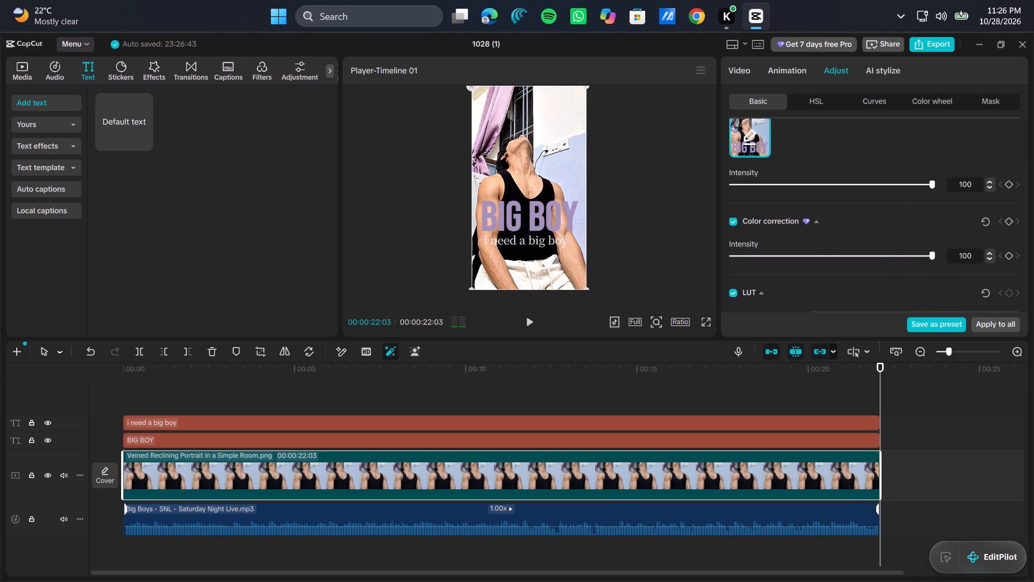
{"action": "left_click", "coordinate": [884, 184]}
{"action": "triple_click", "coordinate": [884, 184]}
{"action": "left_click_drag", "start_coordinate": [884, 184], "coordinate": [679, 253]}
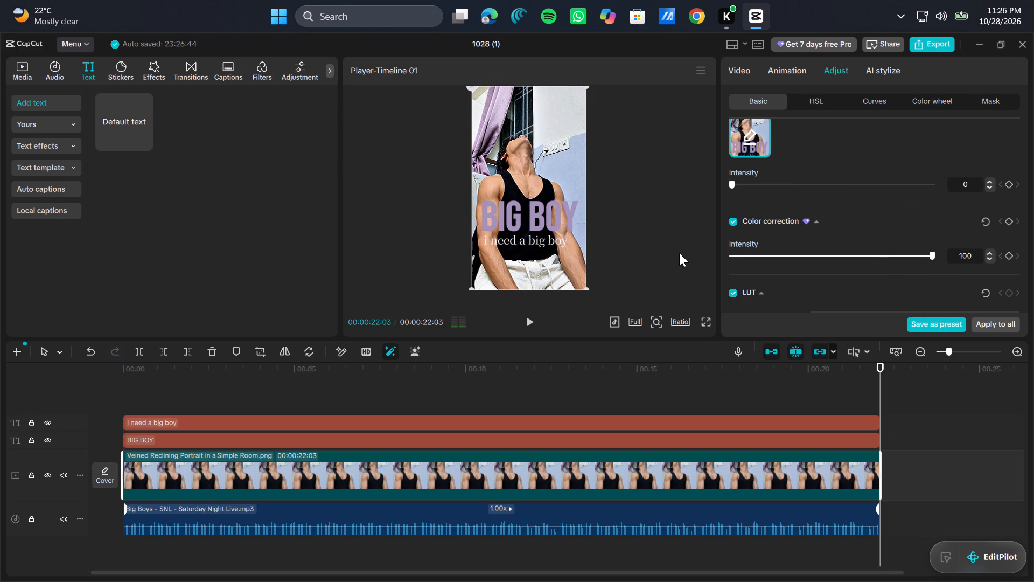
{"action": "left_click_drag", "start_coordinate": [679, 253], "coordinate": [887, 219]}
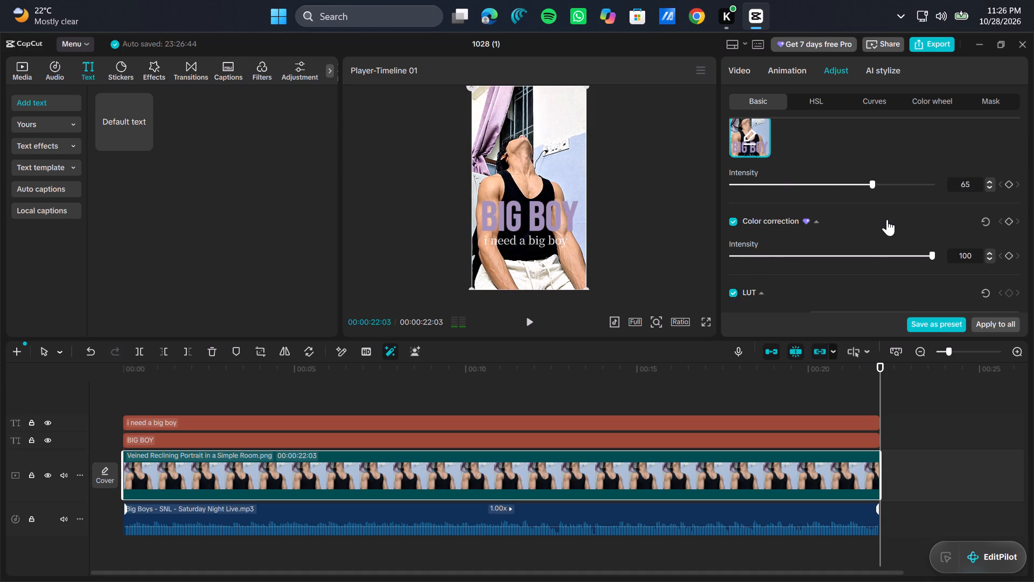
{"action": "left_click_drag", "start_coordinate": [887, 219], "coordinate": [955, 212]}
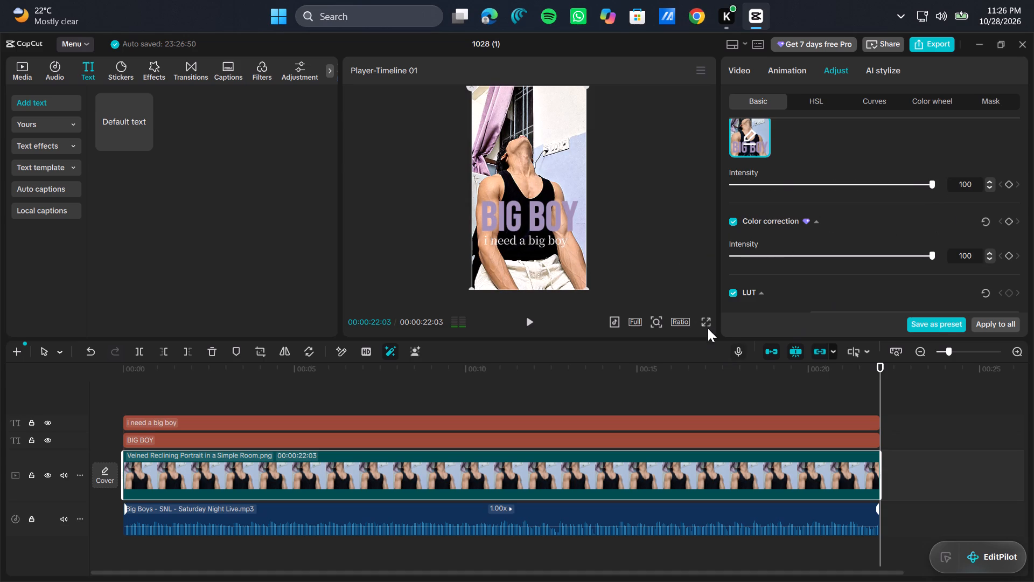
Check the colour-adjusted portrait with both texts in full screen, and return to the editor.
{"action": "left_click", "coordinate": [707, 323]}
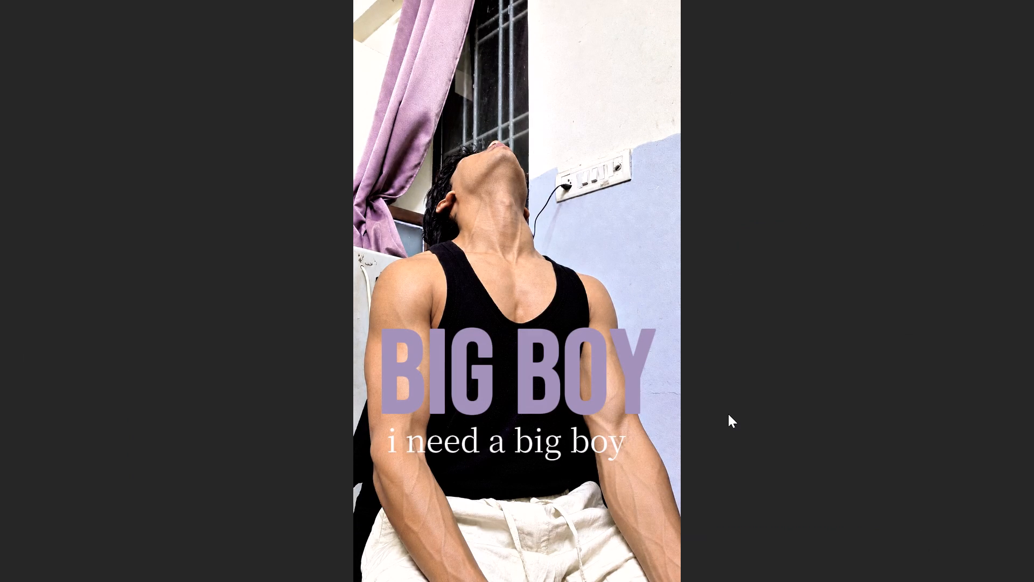
{"action": "left_click", "coordinate": [637, 498]}
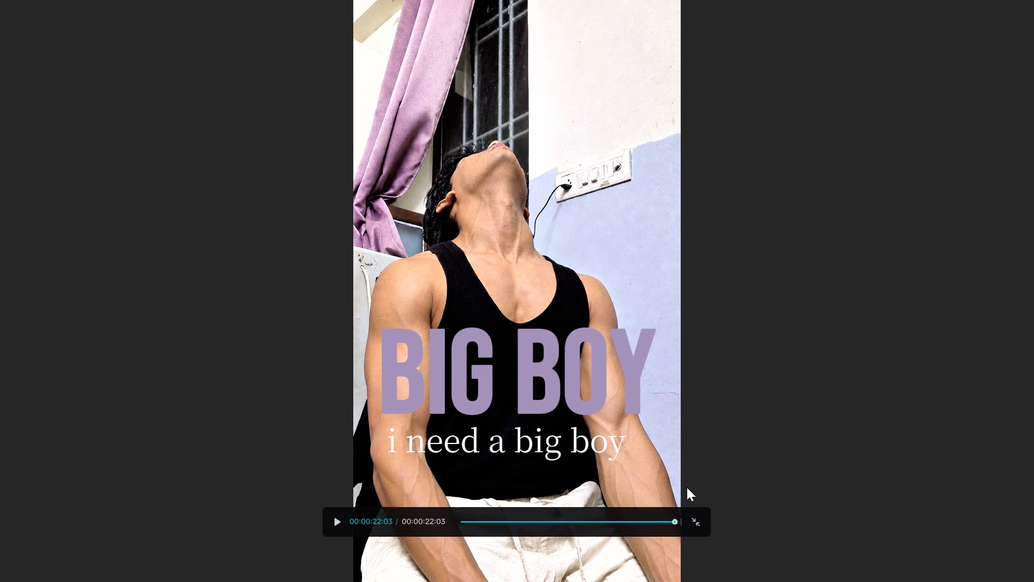
{"action": "left_click", "coordinate": [696, 519]}
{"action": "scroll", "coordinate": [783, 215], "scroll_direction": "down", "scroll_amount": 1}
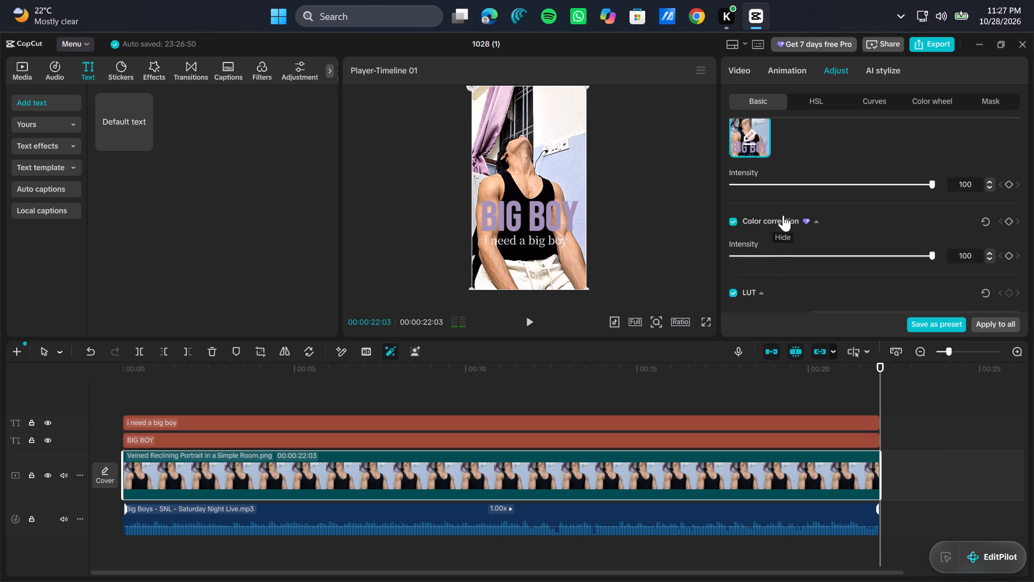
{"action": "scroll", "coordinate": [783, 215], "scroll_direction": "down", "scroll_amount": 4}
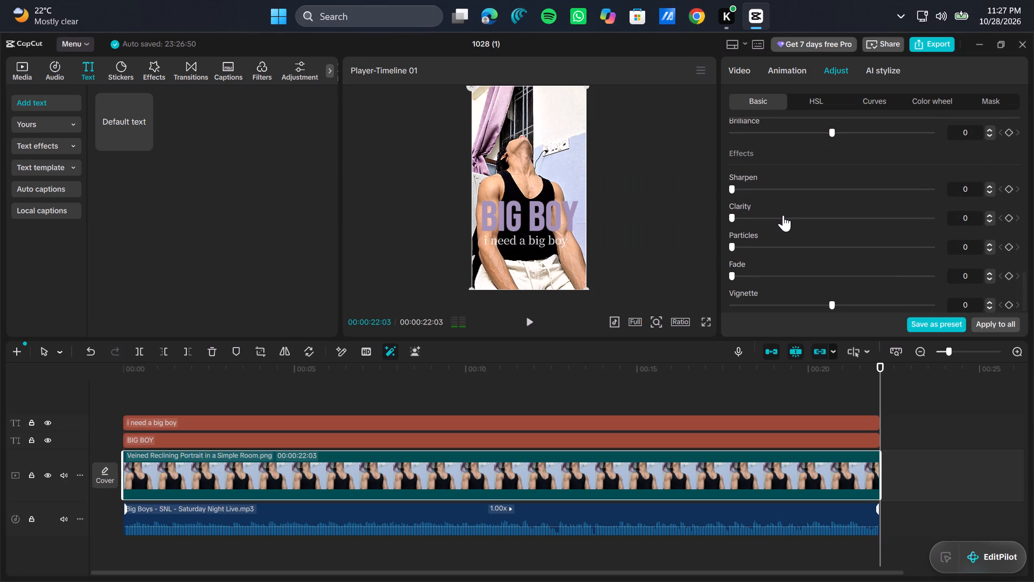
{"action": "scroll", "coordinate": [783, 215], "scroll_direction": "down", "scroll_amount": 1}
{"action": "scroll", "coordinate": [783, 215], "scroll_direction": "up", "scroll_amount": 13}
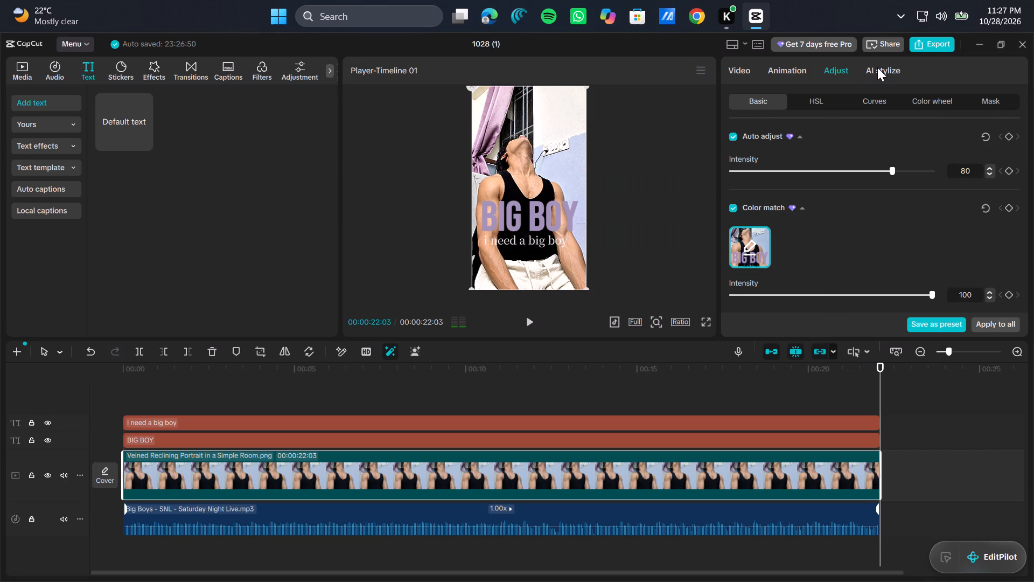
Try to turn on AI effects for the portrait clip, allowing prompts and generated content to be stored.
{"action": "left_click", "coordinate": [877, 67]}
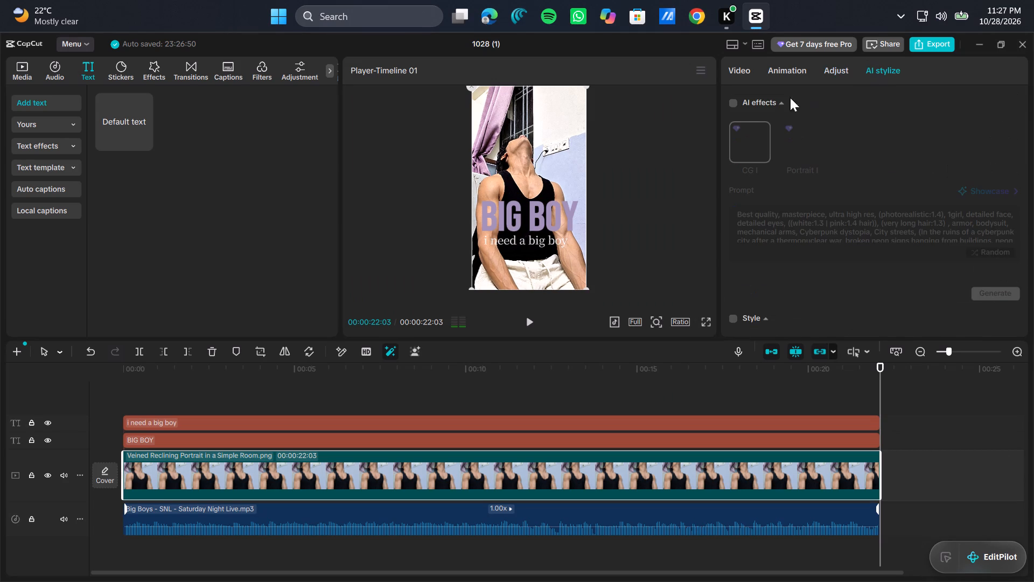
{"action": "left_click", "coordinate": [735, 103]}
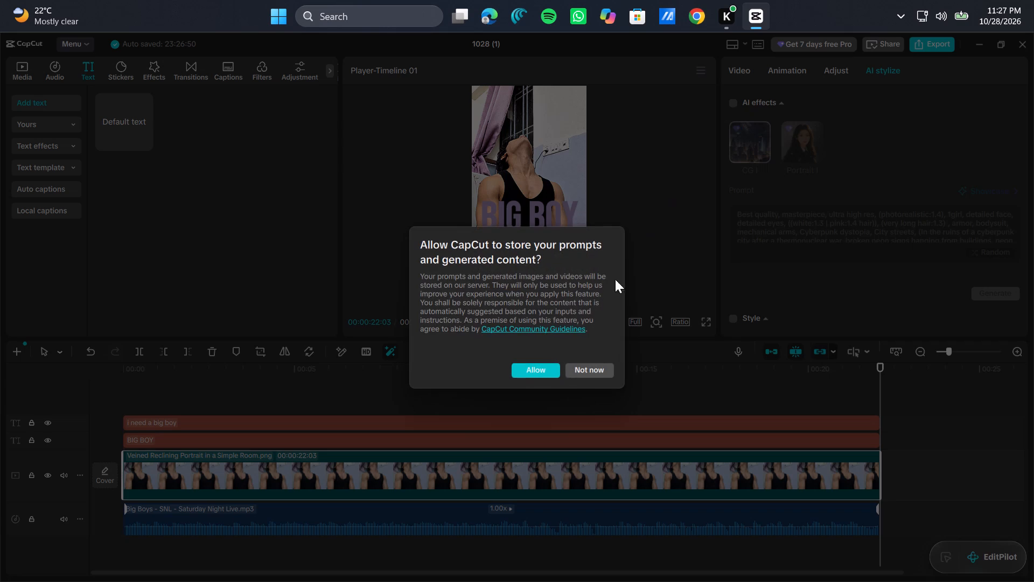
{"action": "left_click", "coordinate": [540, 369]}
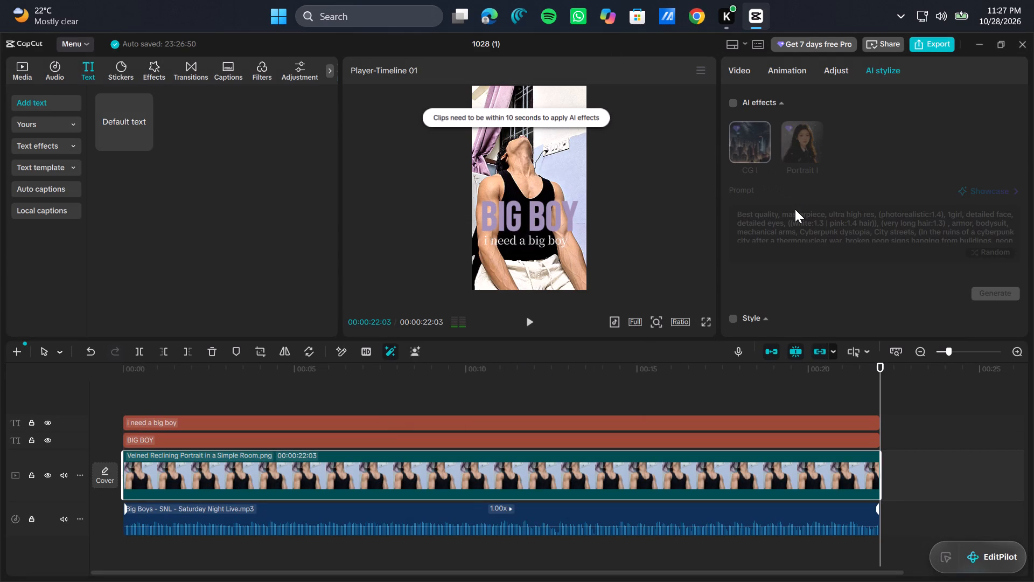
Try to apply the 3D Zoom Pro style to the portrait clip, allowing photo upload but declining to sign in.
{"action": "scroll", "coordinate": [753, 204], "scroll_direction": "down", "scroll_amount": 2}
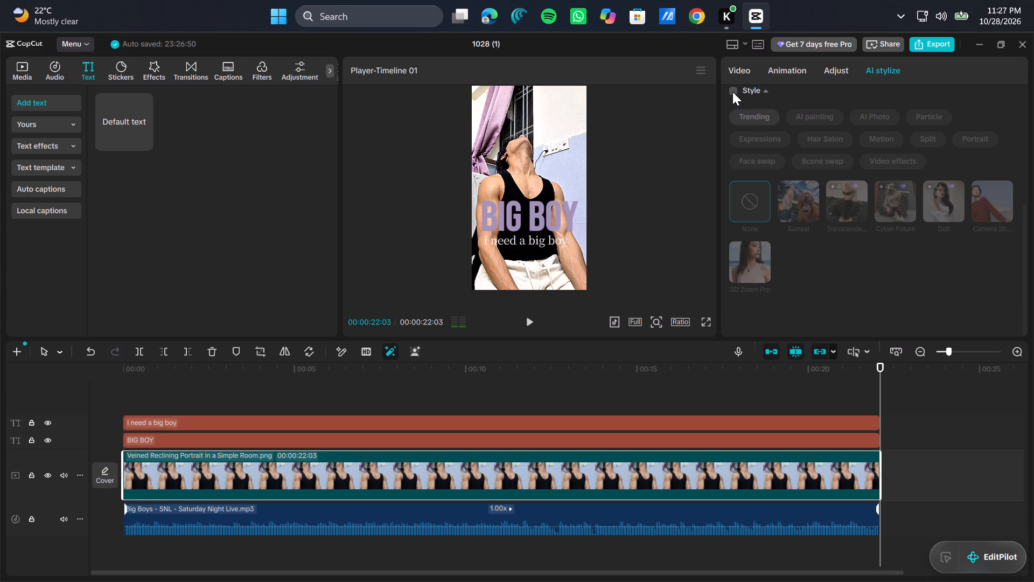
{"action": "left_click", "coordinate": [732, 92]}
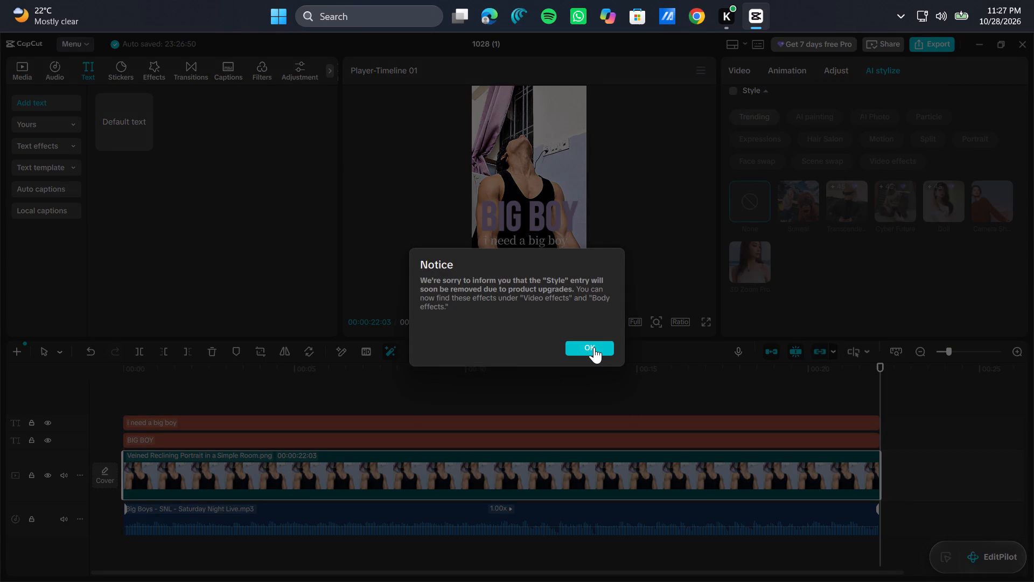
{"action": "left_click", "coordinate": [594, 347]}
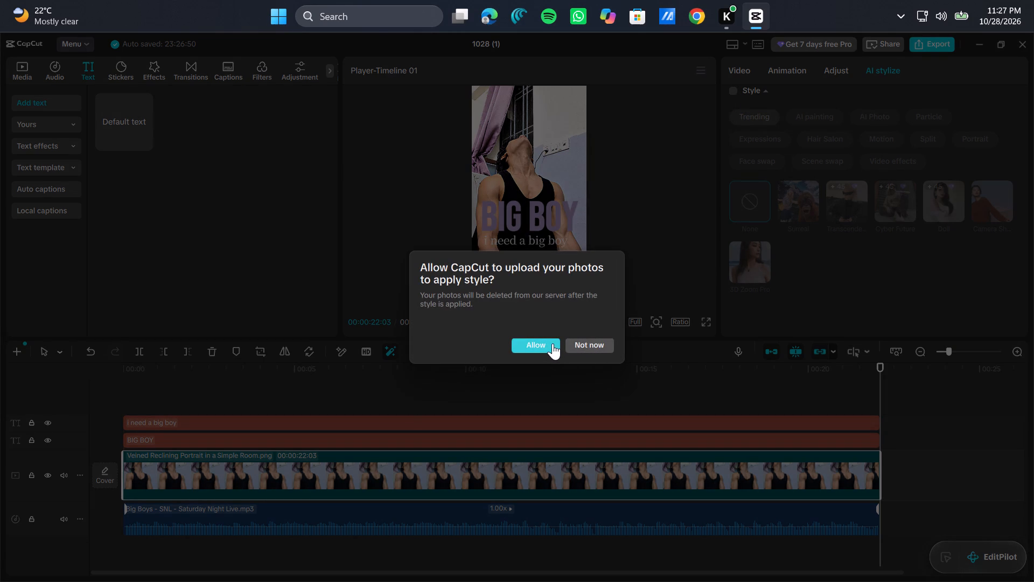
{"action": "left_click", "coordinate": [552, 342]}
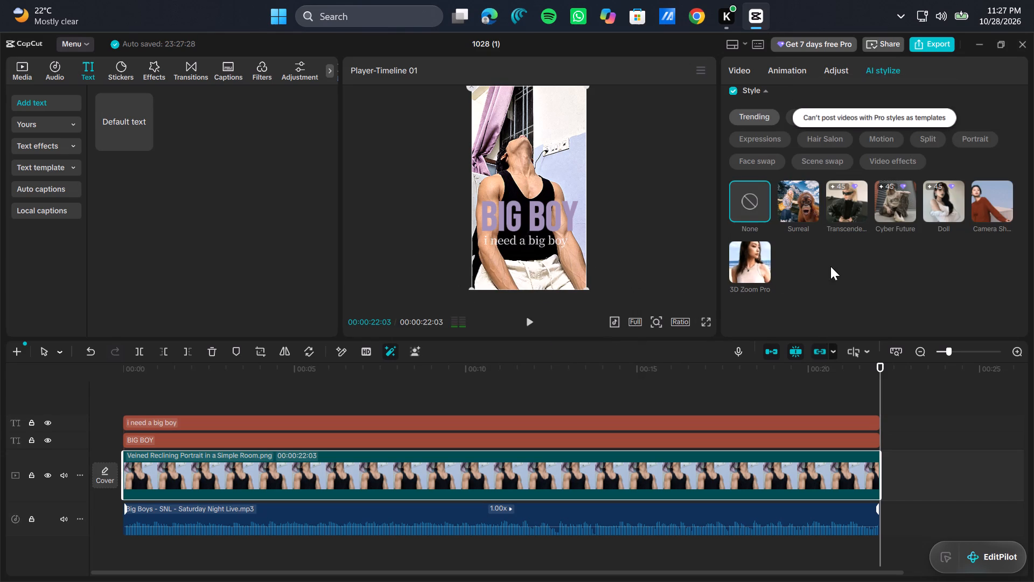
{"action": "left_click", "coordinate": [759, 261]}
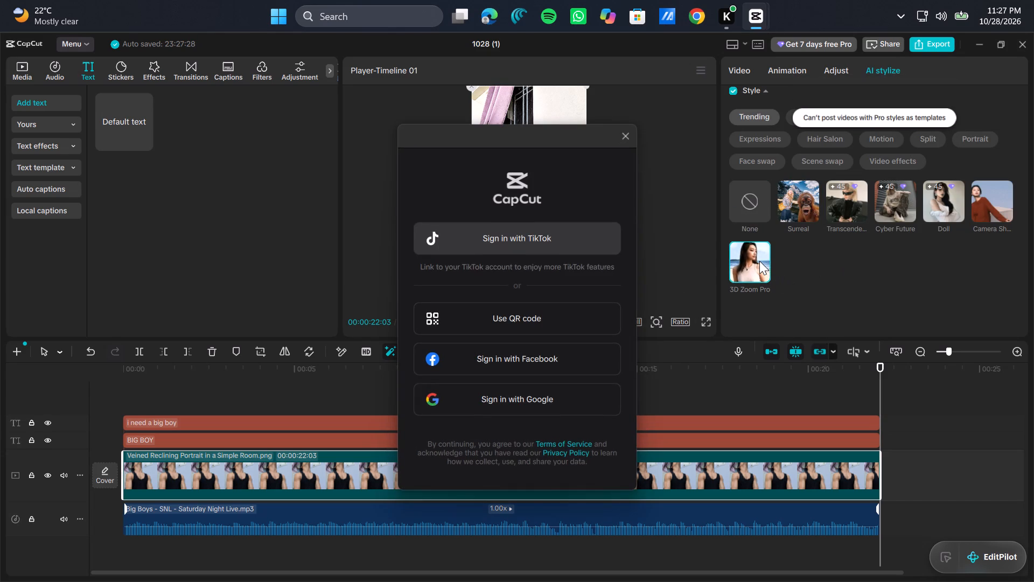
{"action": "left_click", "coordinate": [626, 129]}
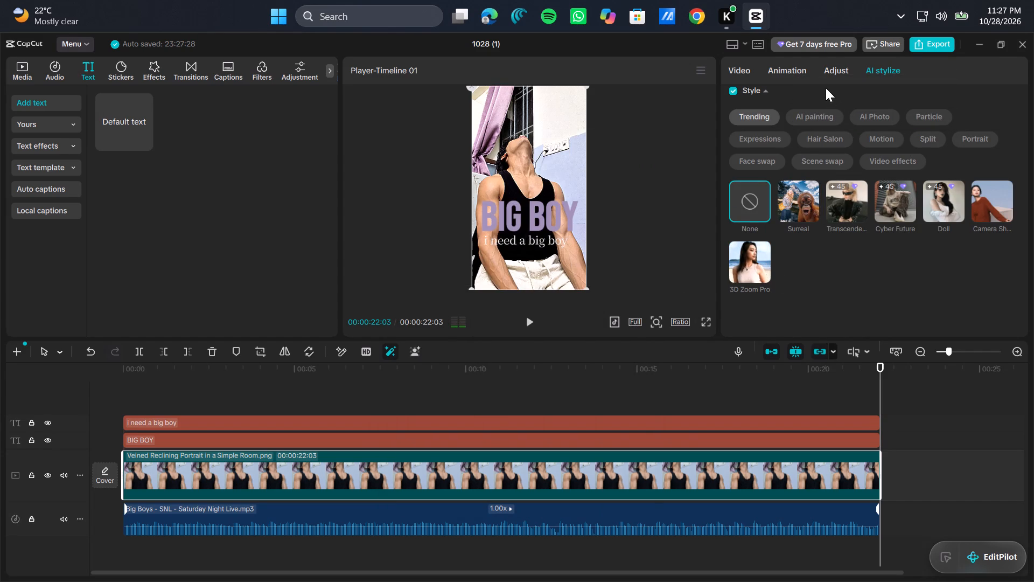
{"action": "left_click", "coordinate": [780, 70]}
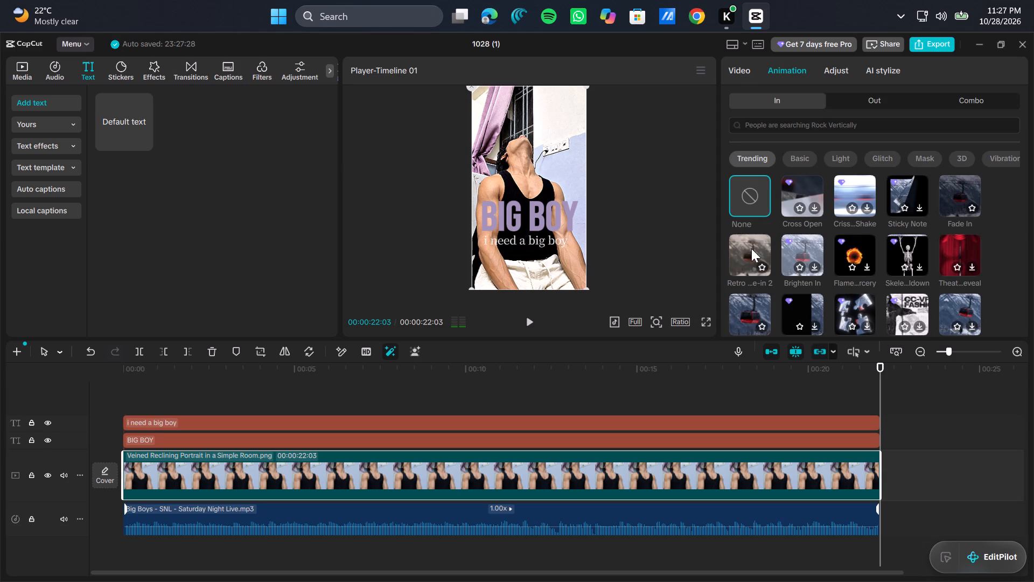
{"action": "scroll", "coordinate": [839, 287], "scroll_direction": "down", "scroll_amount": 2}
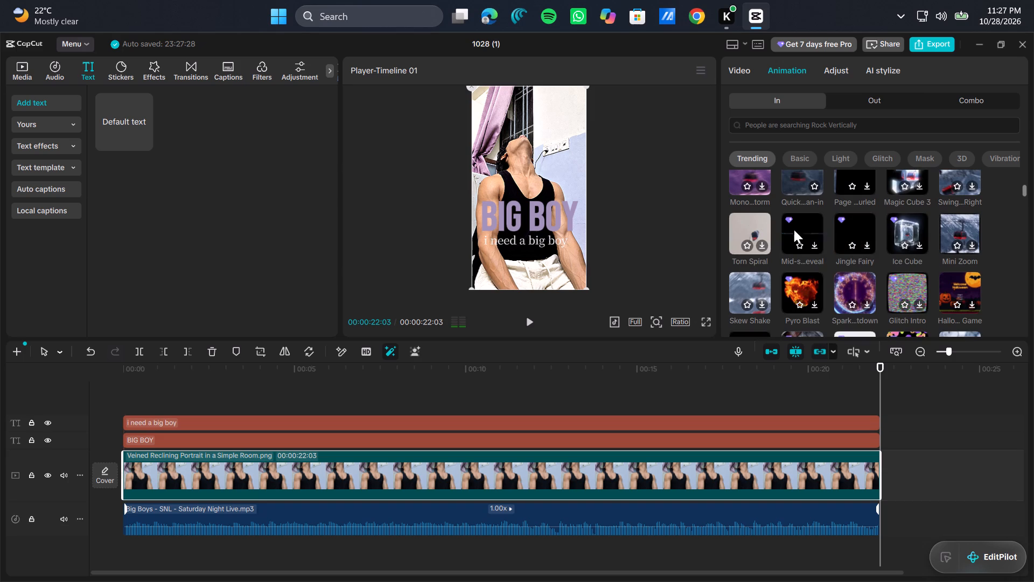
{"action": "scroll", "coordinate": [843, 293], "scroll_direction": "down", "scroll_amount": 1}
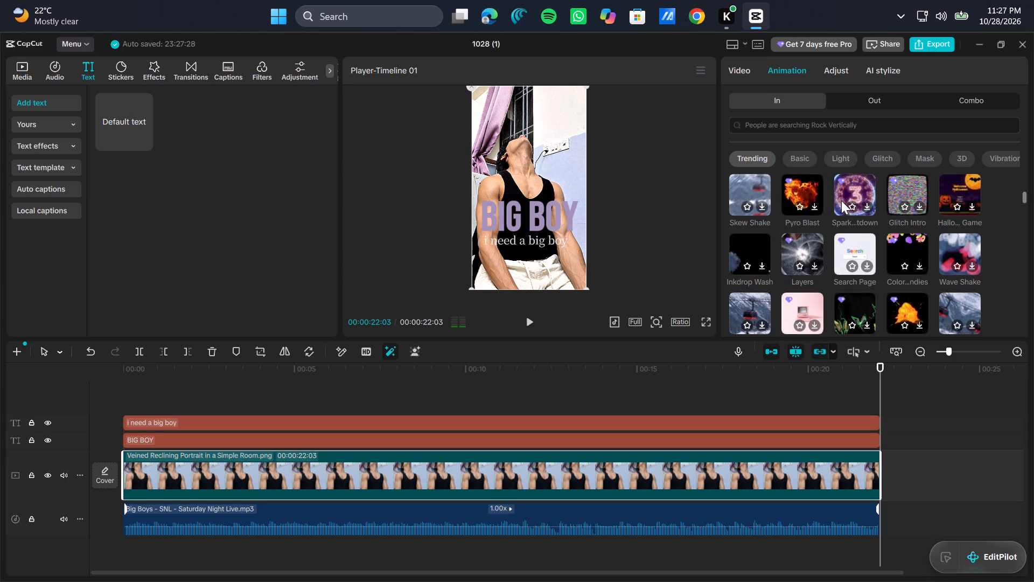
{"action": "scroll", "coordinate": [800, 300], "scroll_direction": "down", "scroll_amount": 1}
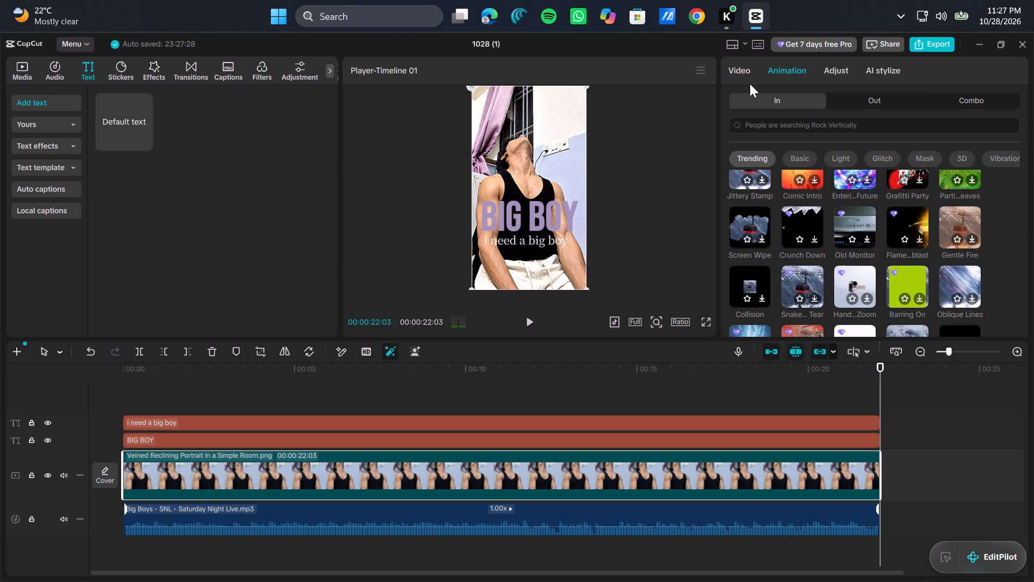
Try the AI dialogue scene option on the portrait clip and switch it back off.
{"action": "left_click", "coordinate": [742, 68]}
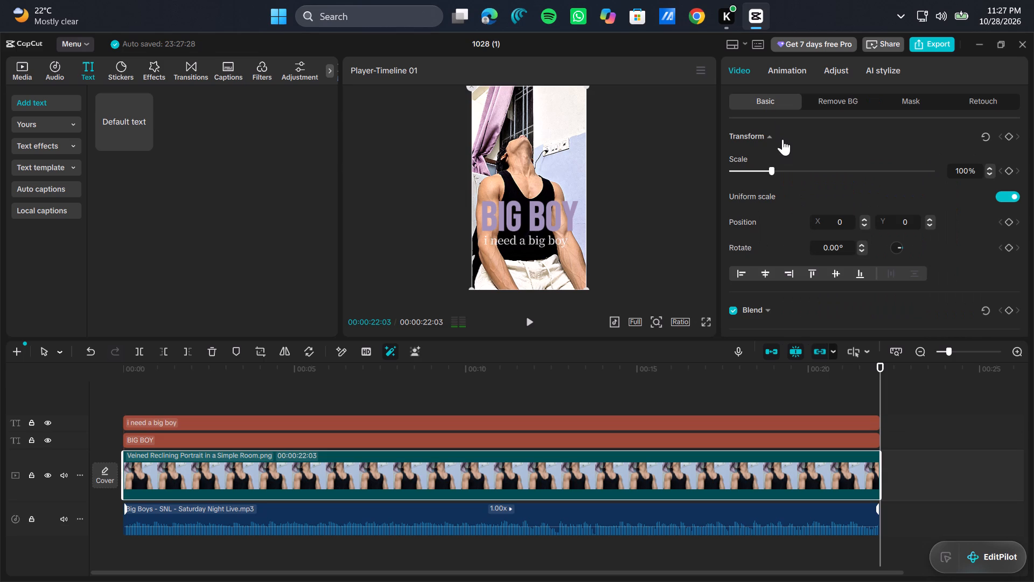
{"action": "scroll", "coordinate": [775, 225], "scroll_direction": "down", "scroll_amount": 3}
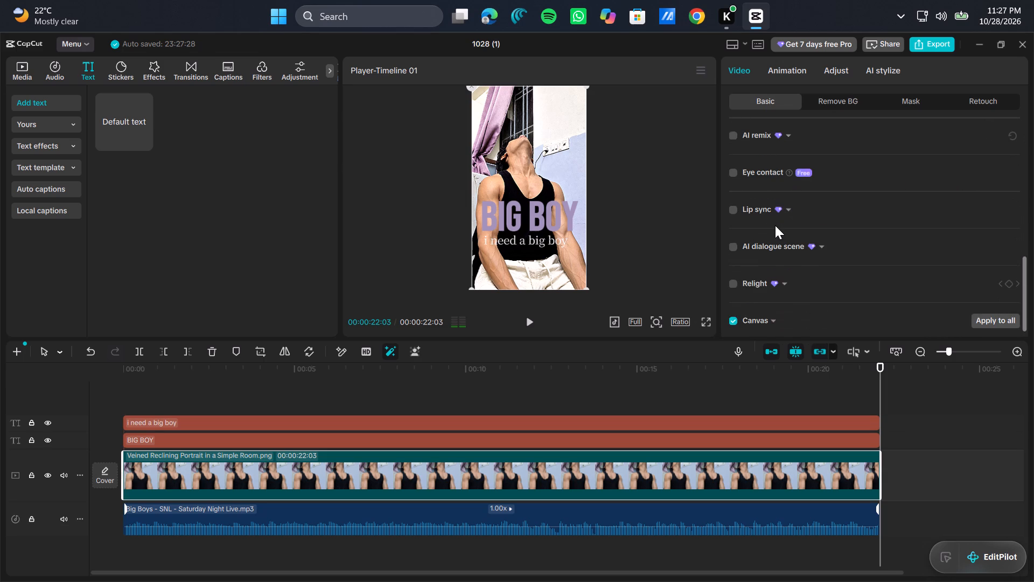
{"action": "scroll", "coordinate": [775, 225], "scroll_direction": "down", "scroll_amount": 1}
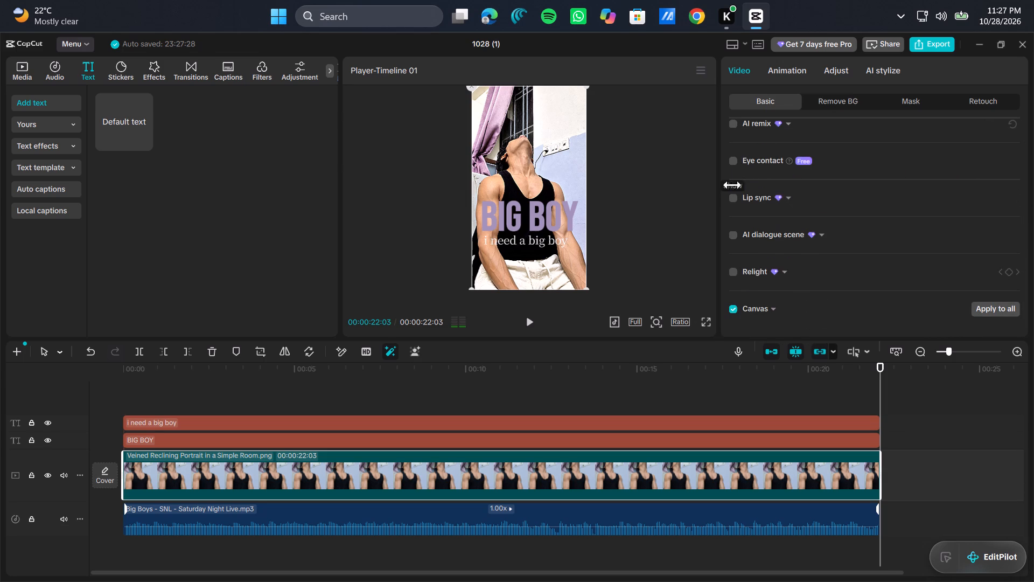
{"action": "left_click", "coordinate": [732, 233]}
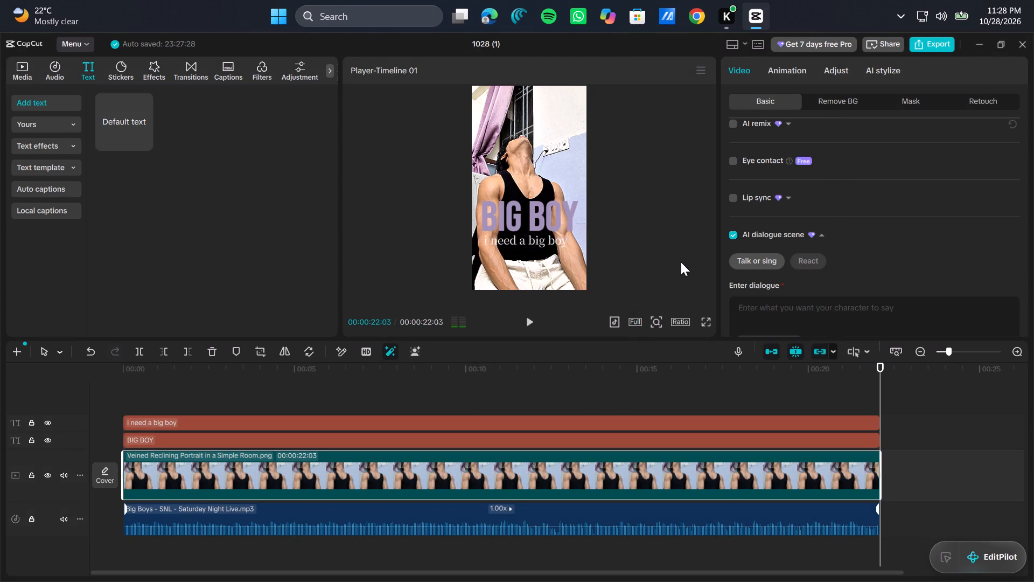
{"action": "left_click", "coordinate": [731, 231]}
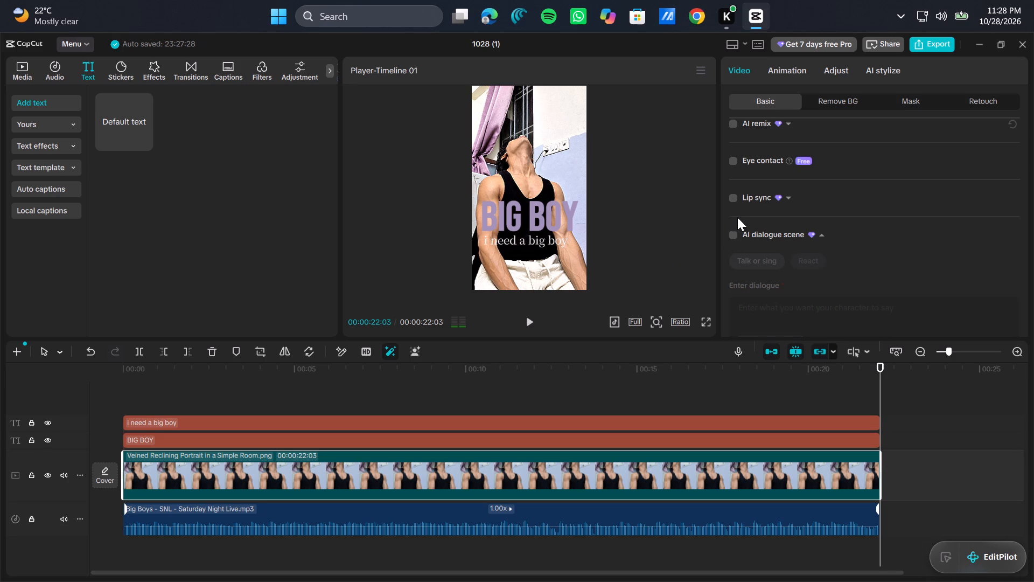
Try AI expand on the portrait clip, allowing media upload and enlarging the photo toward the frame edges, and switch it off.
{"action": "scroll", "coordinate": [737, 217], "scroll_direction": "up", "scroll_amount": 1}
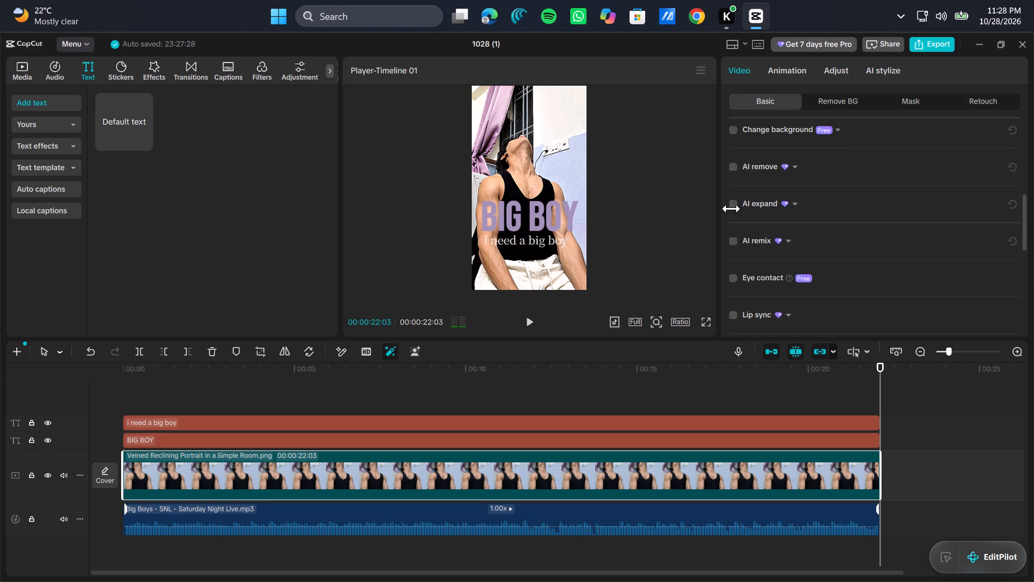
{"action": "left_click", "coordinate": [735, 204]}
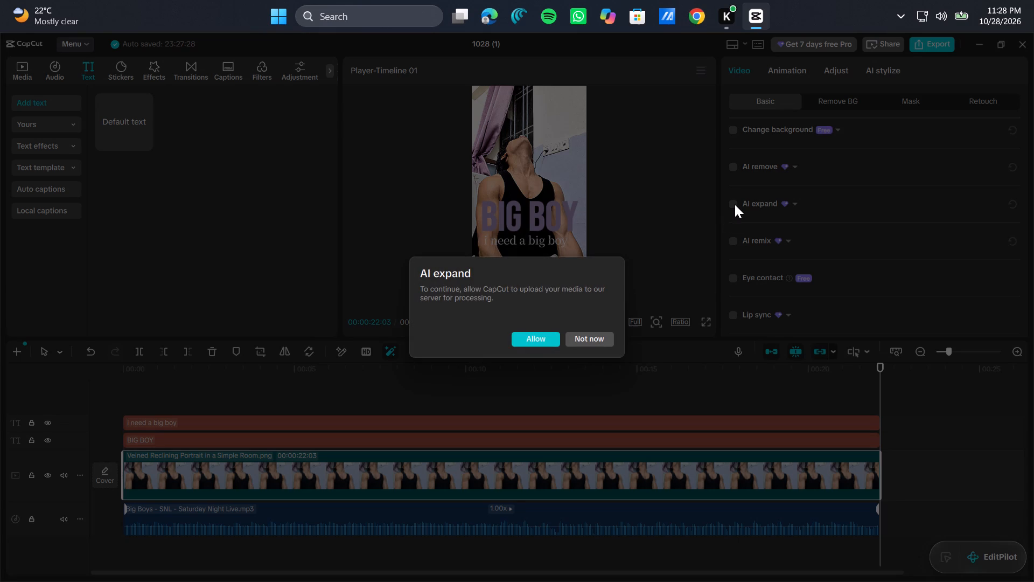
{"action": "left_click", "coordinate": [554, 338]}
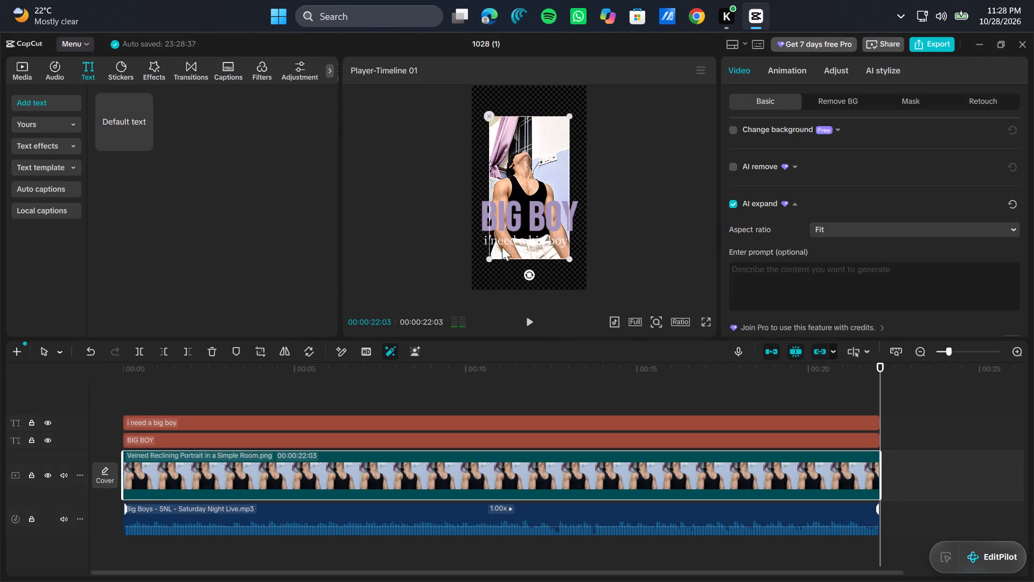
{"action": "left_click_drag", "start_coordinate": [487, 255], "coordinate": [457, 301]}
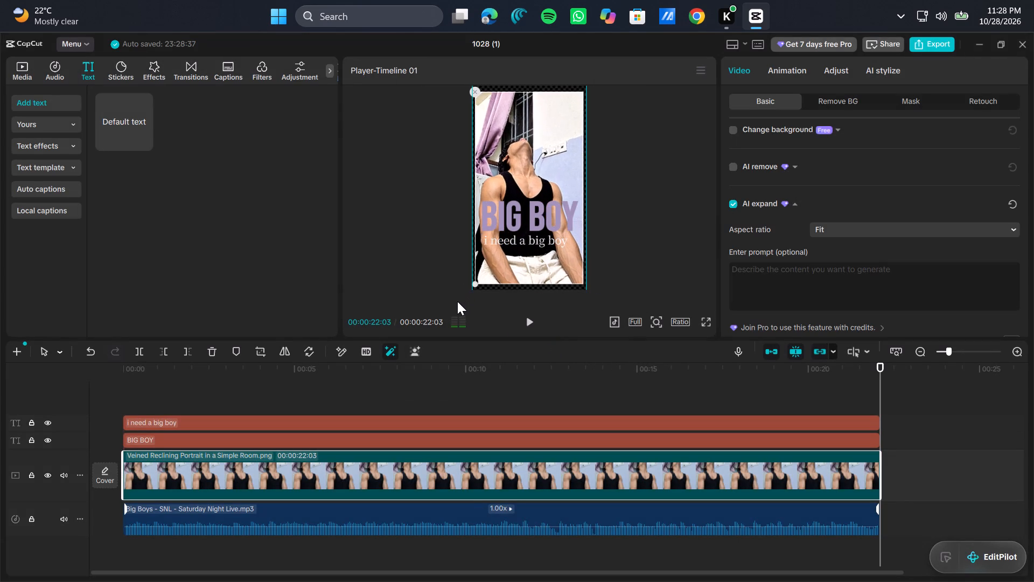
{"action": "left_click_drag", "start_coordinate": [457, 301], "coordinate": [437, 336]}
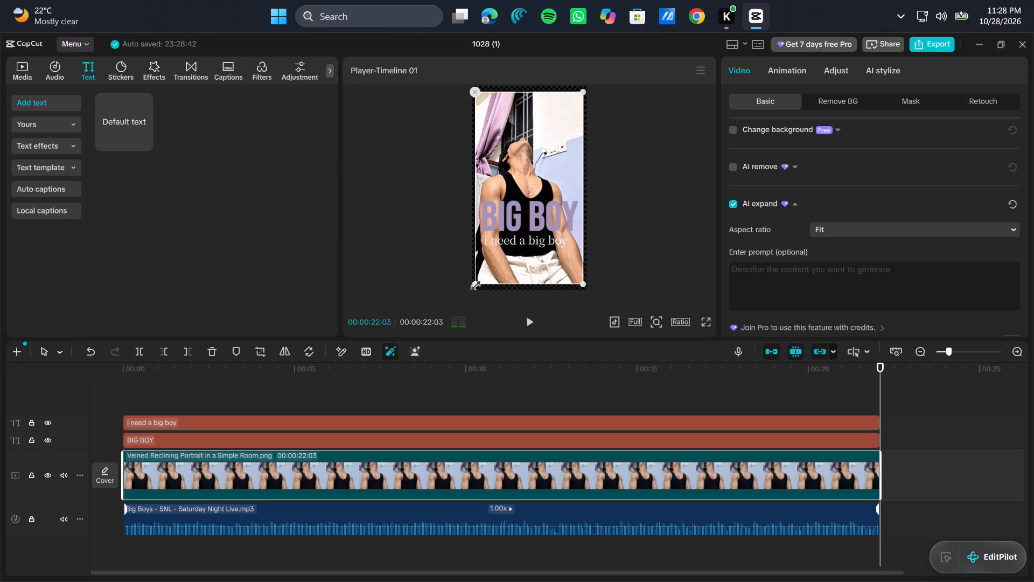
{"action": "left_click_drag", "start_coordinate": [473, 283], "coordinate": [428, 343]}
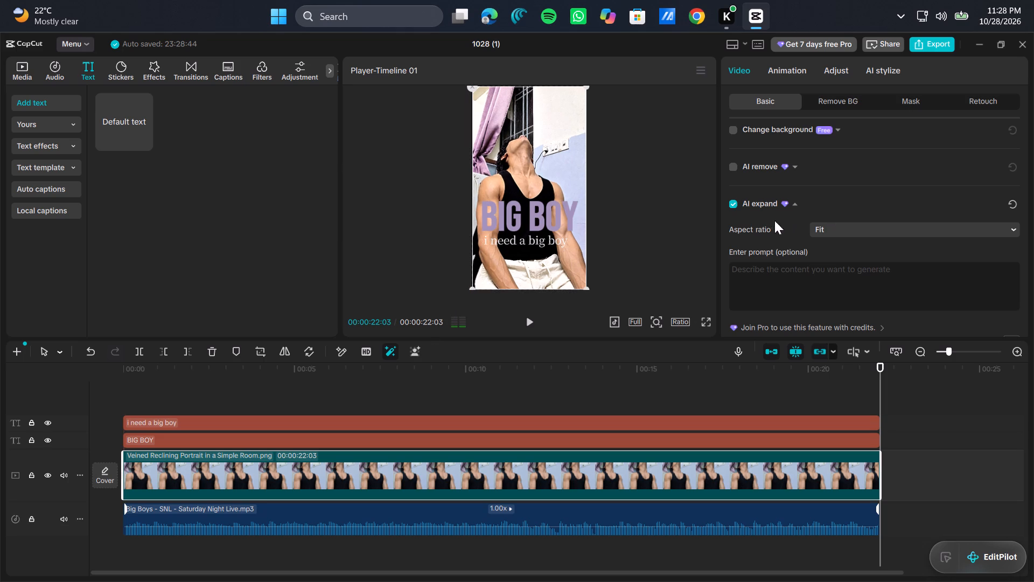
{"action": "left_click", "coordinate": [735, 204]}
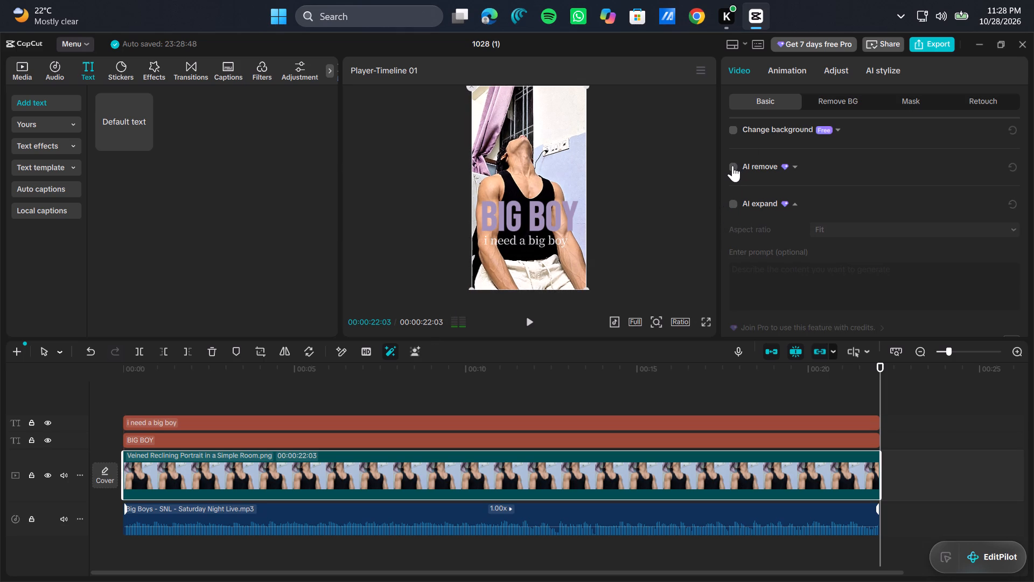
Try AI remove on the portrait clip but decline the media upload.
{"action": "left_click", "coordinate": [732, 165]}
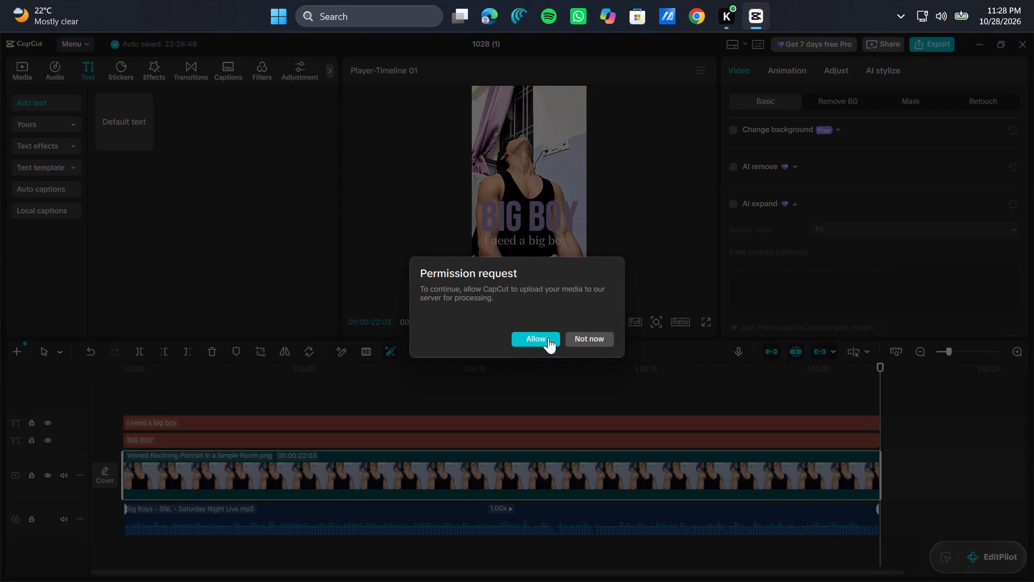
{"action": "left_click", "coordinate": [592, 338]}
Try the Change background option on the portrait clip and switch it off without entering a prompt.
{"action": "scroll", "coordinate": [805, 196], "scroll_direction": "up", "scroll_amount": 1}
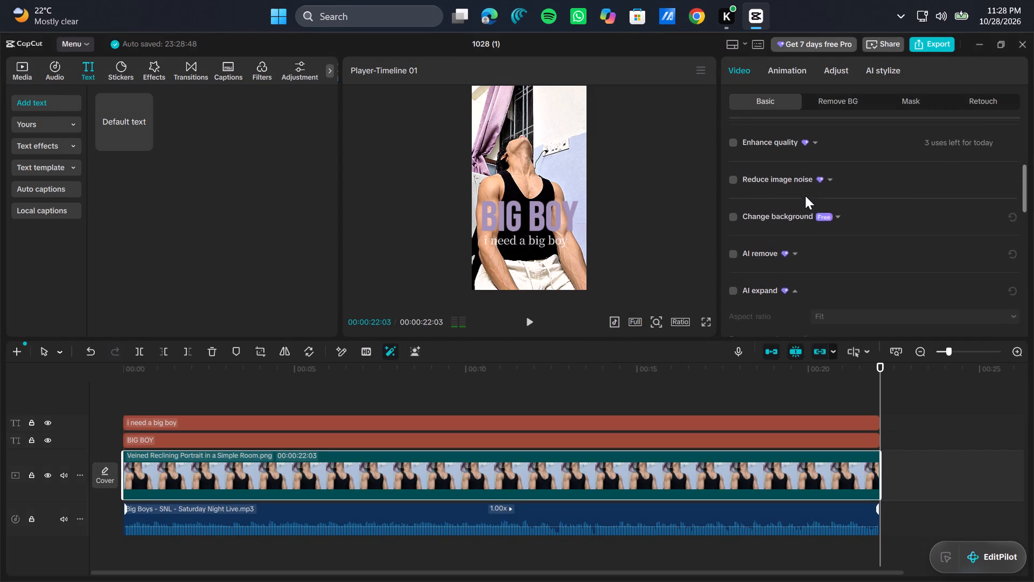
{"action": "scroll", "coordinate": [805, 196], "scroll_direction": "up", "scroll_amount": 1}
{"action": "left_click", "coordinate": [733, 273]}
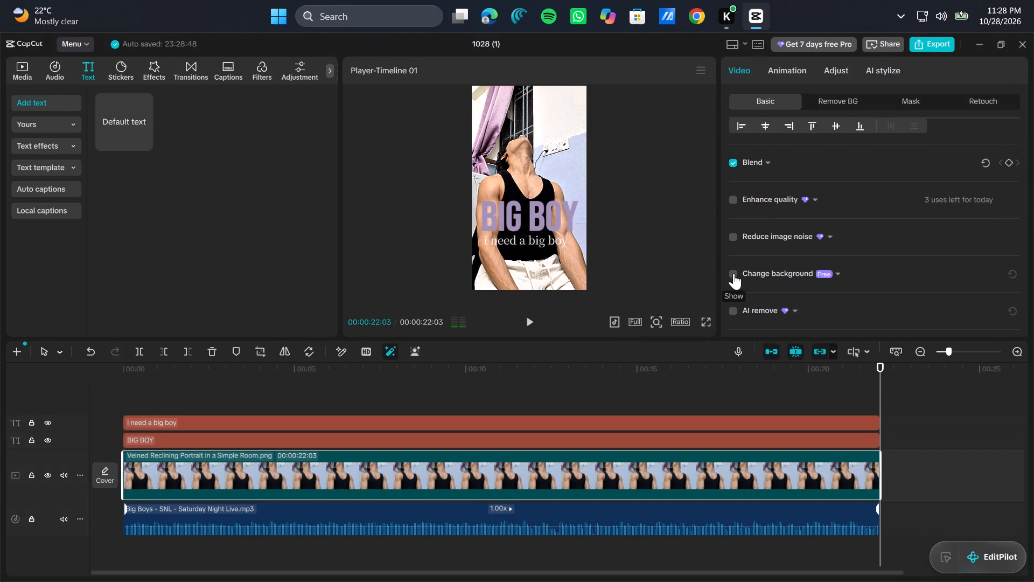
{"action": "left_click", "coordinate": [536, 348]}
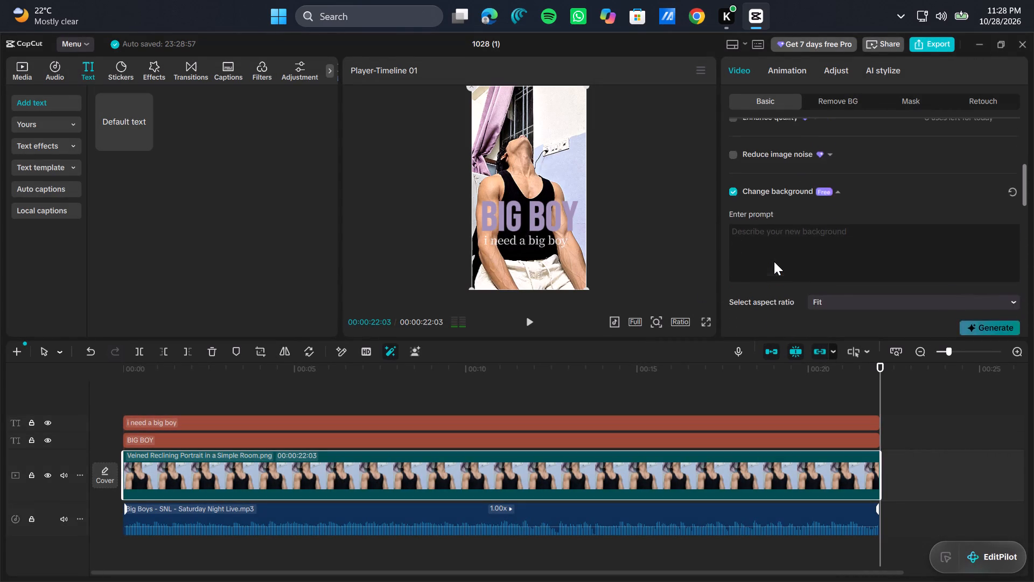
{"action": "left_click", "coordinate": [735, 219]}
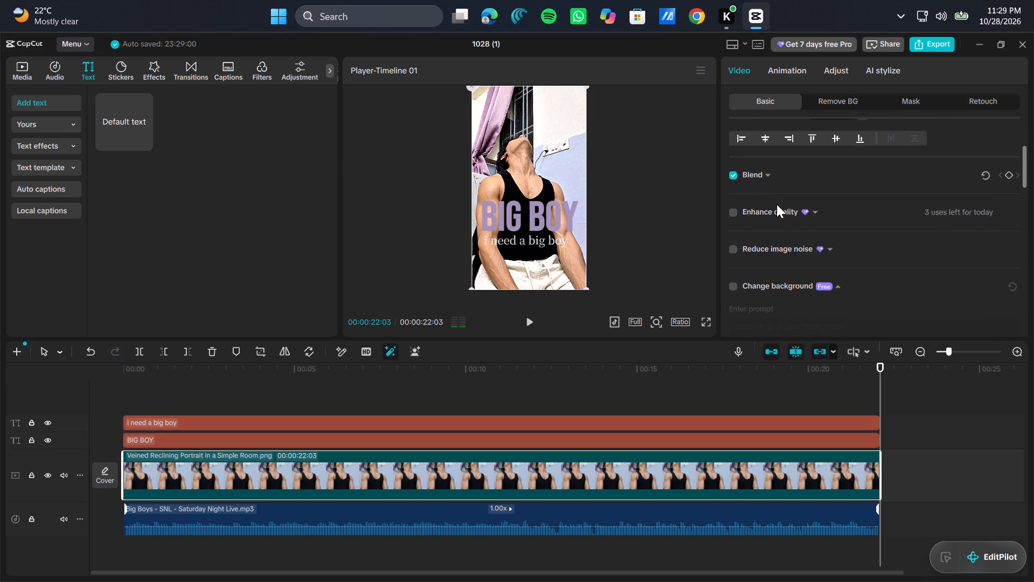
Turn on Enhance quality for the portrait clip at the UHD level.
{"action": "left_click", "coordinate": [733, 213]}
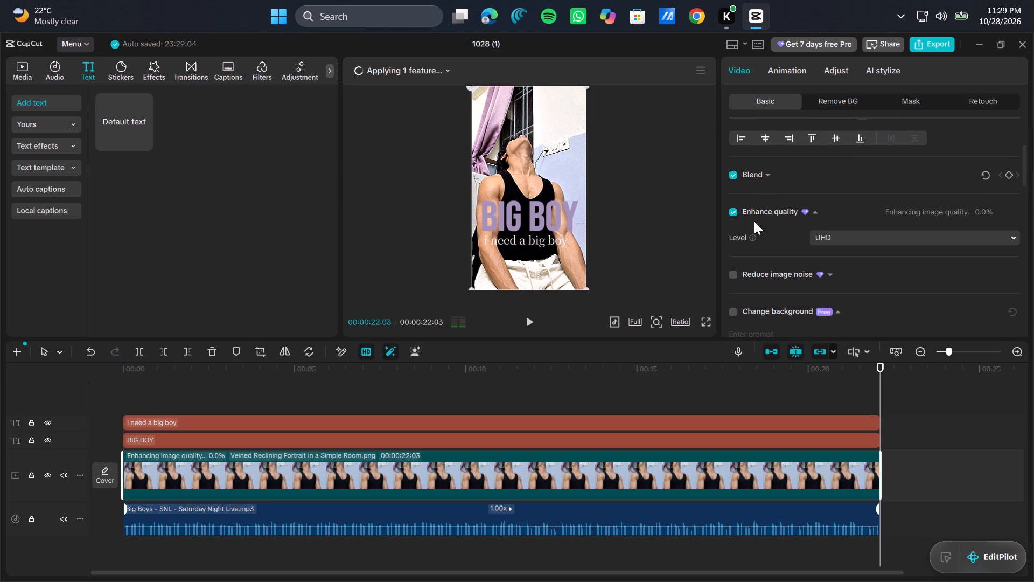
{"action": "left_click", "coordinate": [851, 238]}
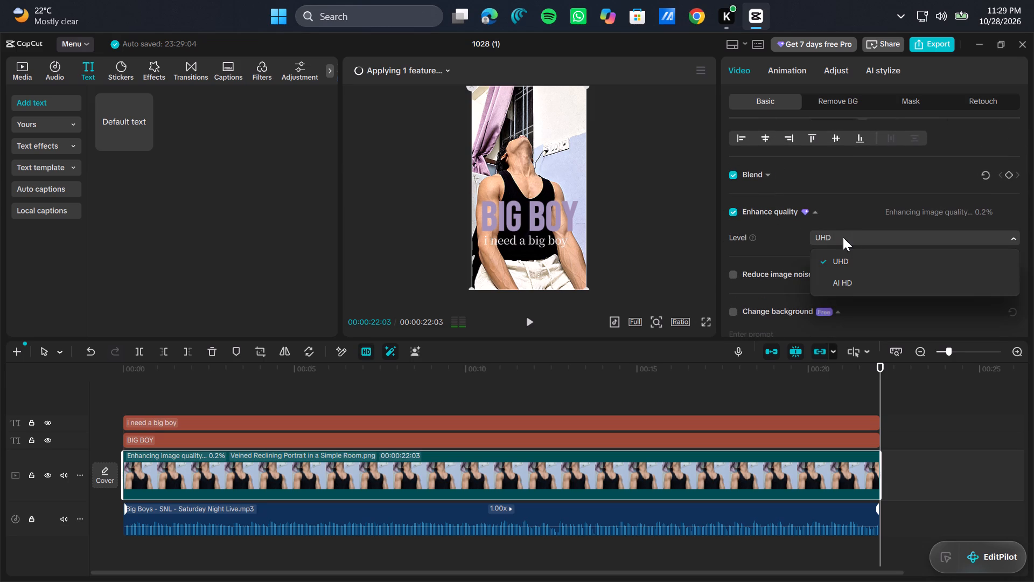
{"action": "left_click", "coordinate": [779, 238]}
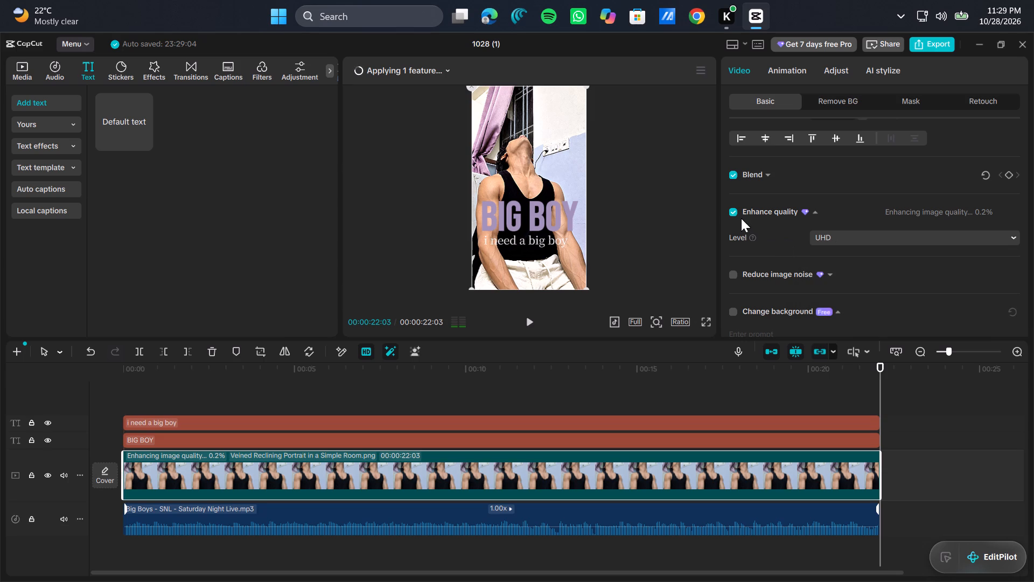
{"action": "left_click", "coordinate": [735, 212]}
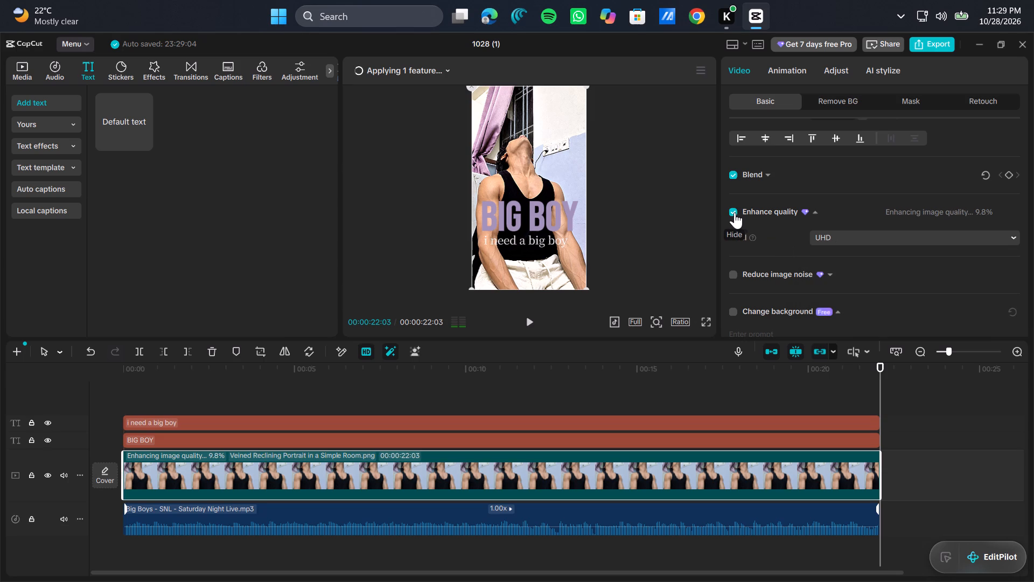
{"action": "left_click", "coordinate": [735, 212]}
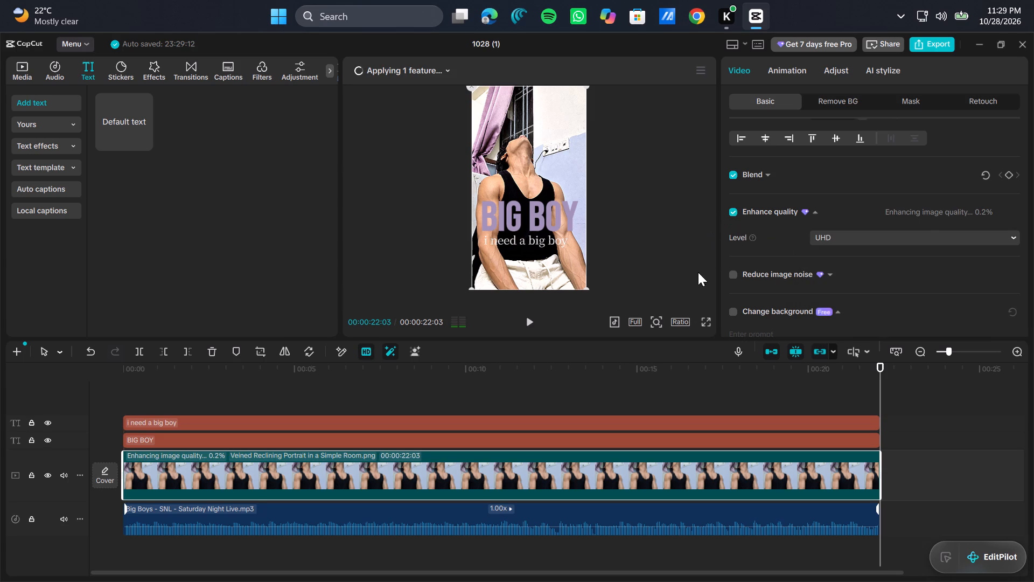
Check the portrait with both texts in full screen and return to the editor.
{"action": "left_click", "coordinate": [708, 319]}
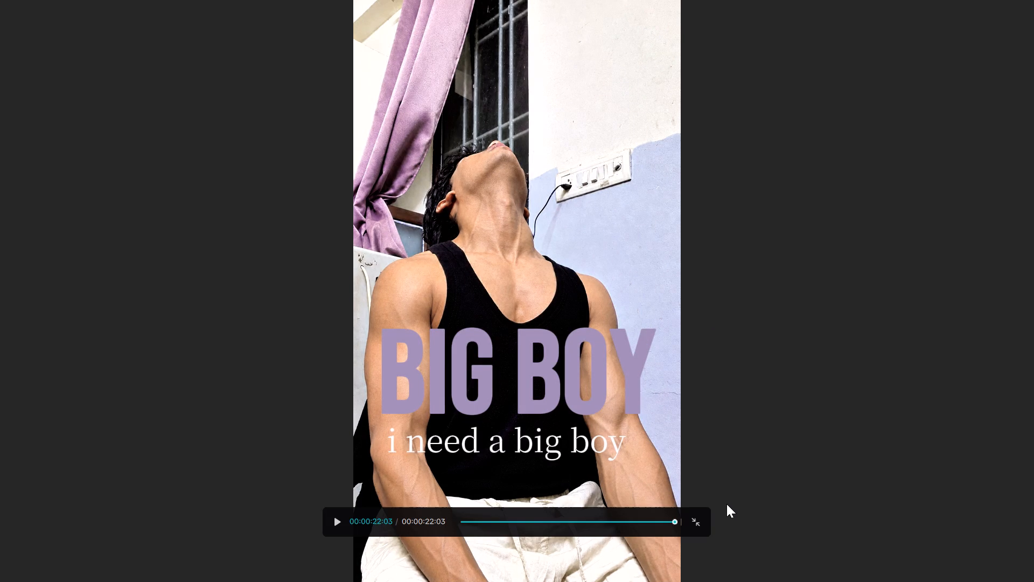
{"action": "scroll", "coordinate": [729, 504], "scroll_direction": "left", "scroll_amount": 1}
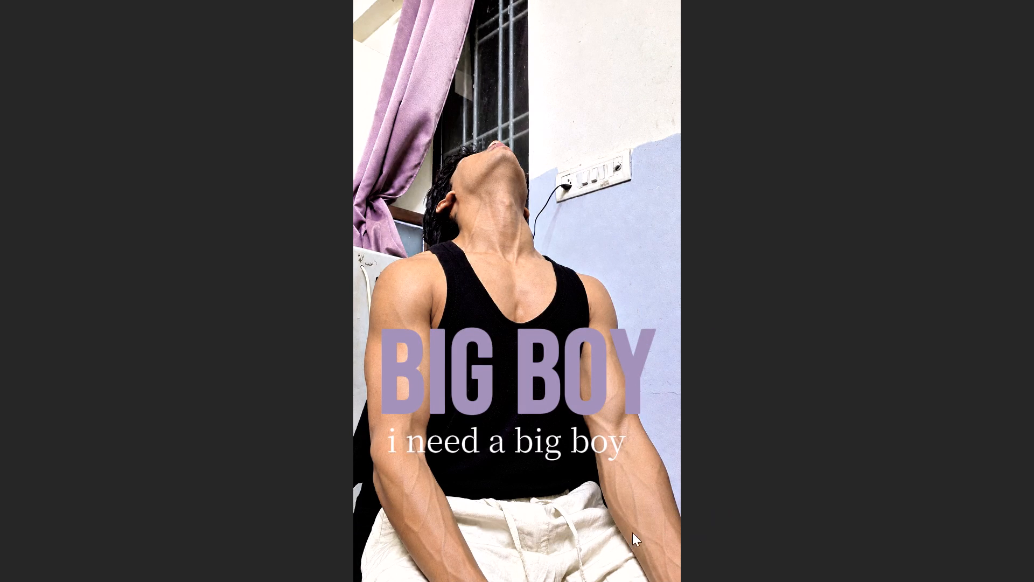
{"action": "double_click", "coordinate": [605, 438]}
{"action": "left_click", "coordinate": [693, 524]}
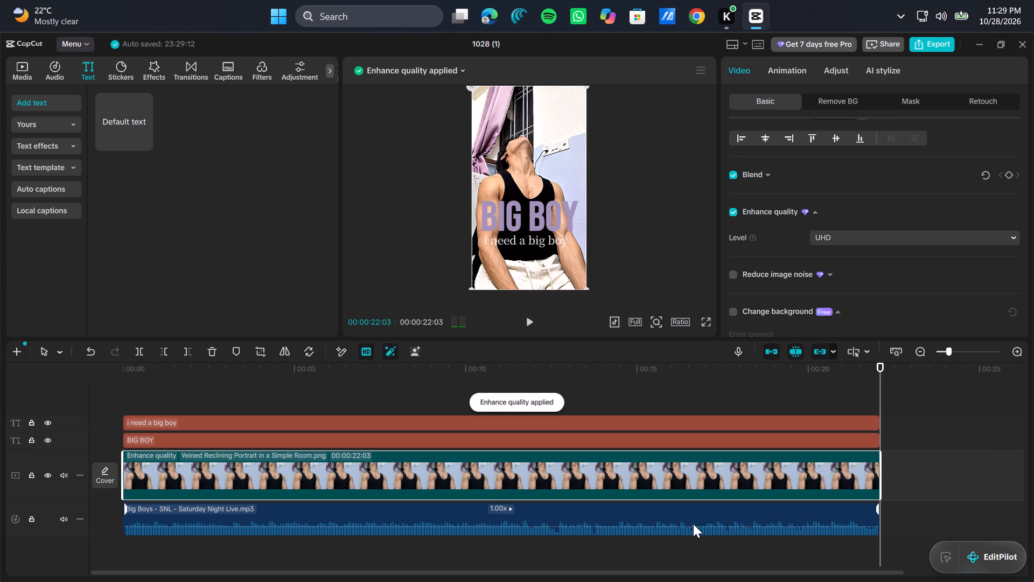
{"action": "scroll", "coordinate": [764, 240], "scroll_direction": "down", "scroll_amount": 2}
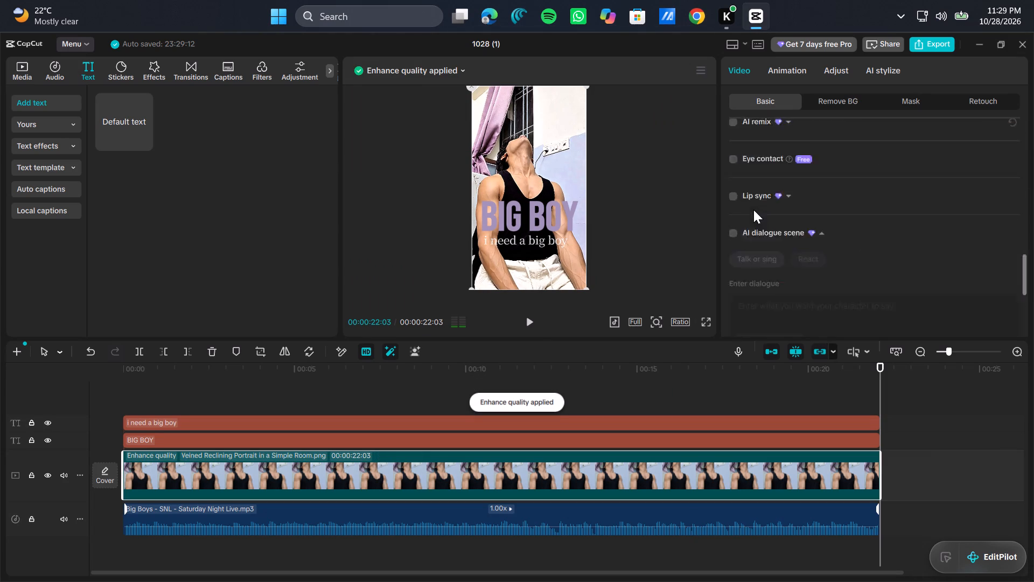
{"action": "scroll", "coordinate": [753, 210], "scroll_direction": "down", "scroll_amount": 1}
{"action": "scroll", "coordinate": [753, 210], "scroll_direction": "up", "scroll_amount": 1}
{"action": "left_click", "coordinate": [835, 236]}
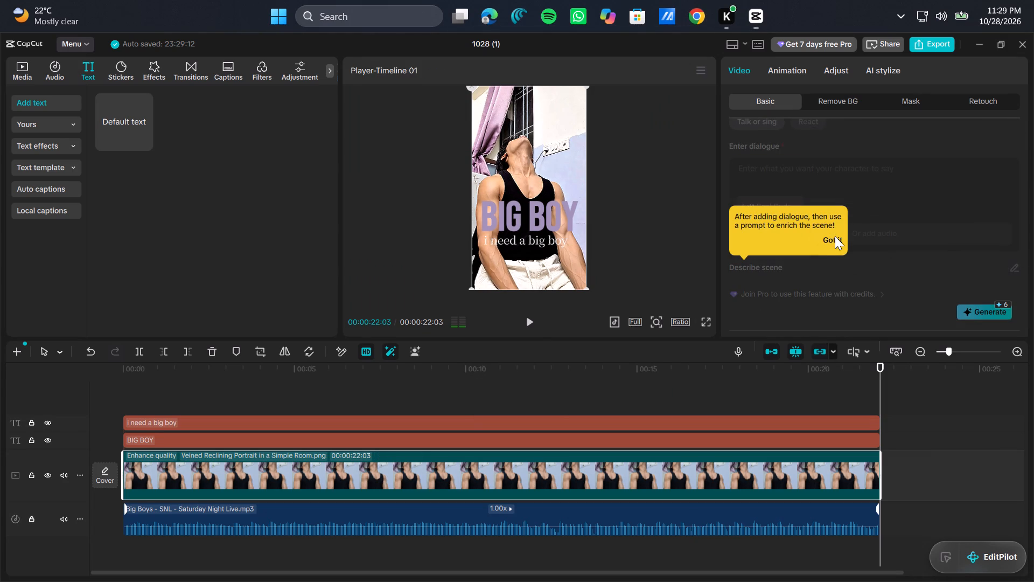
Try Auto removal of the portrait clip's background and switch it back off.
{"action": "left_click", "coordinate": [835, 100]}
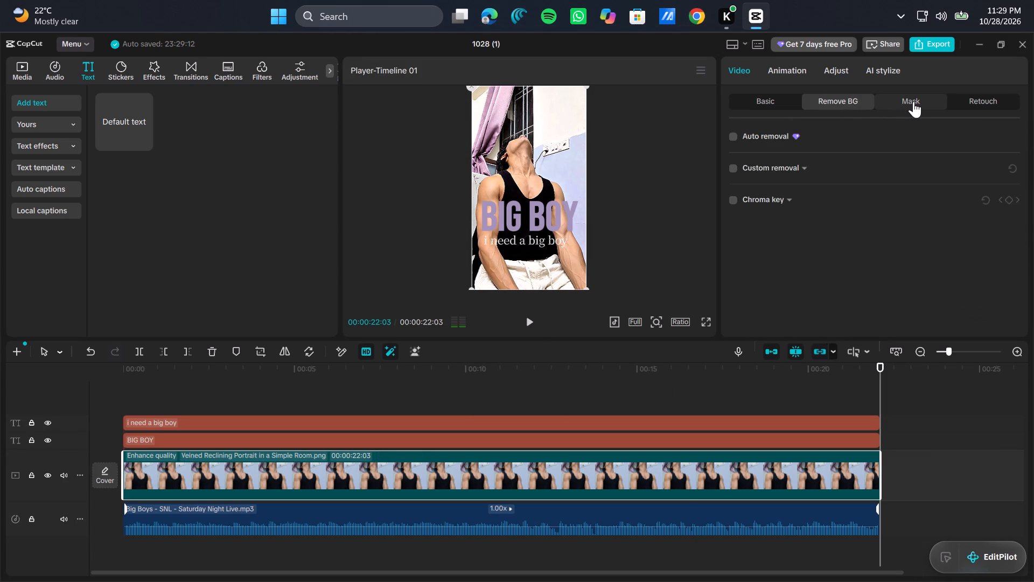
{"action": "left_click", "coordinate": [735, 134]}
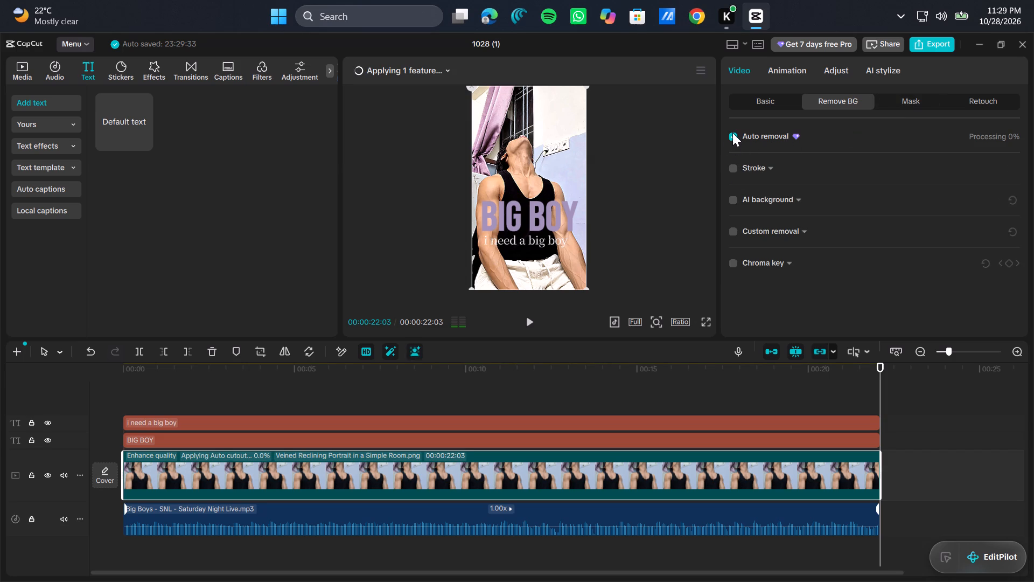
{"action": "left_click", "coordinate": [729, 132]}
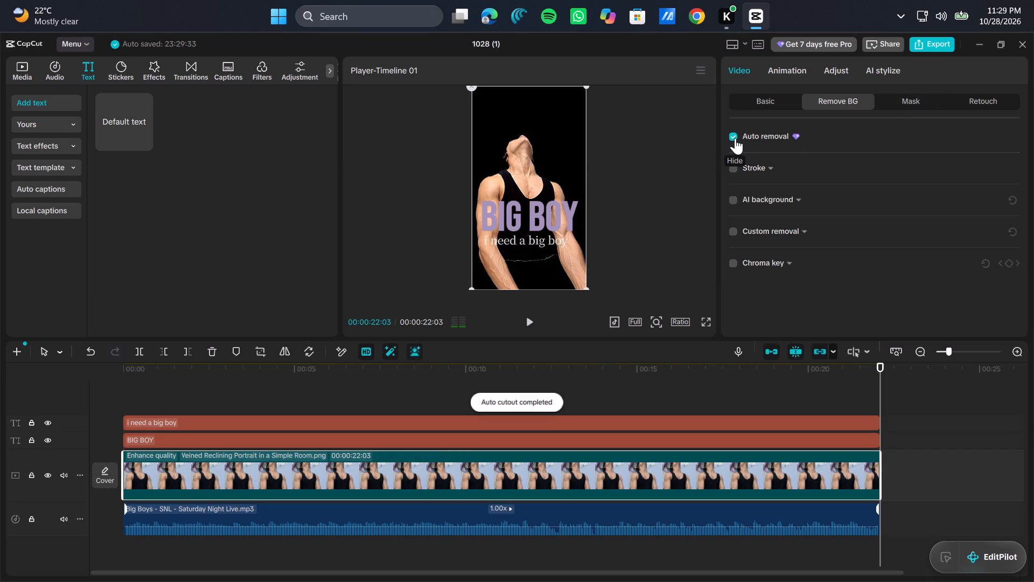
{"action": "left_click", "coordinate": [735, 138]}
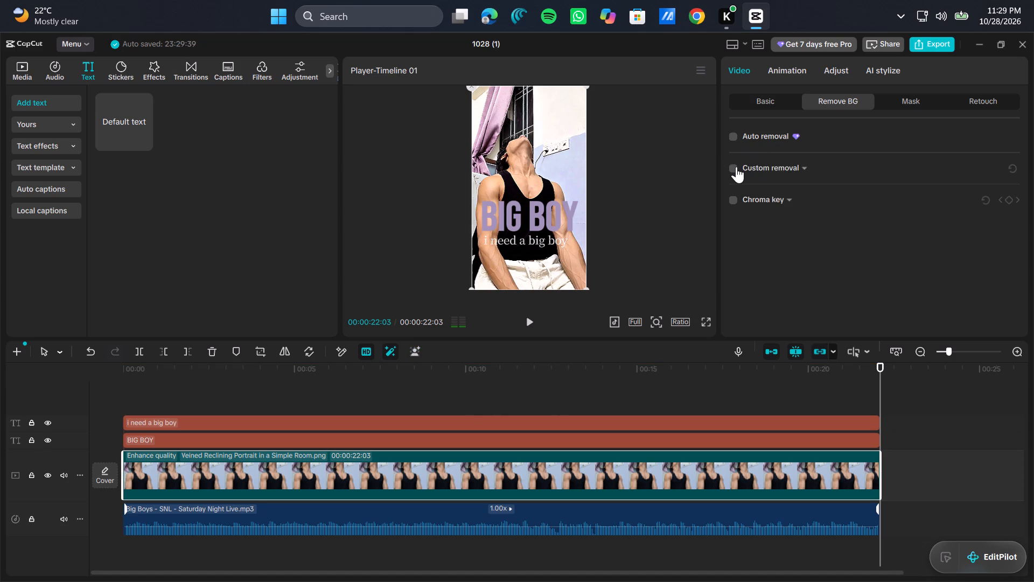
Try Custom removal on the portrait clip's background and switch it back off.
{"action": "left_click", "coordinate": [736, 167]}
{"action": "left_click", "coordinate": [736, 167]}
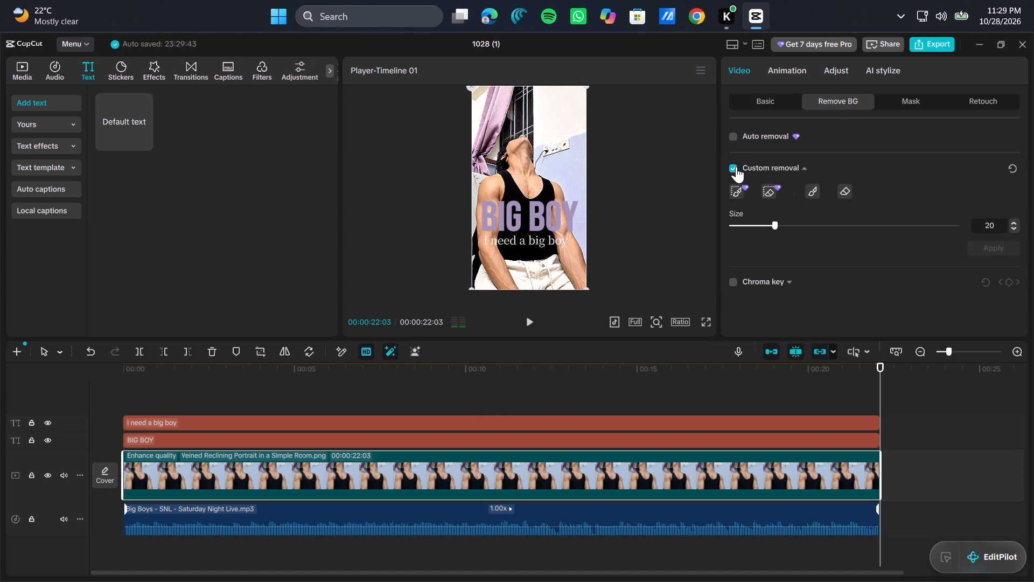
Open the mask options and the face retouch options for the portrait clip.
{"action": "left_click", "coordinate": [899, 99]}
{"action": "left_click", "coordinate": [974, 98]}
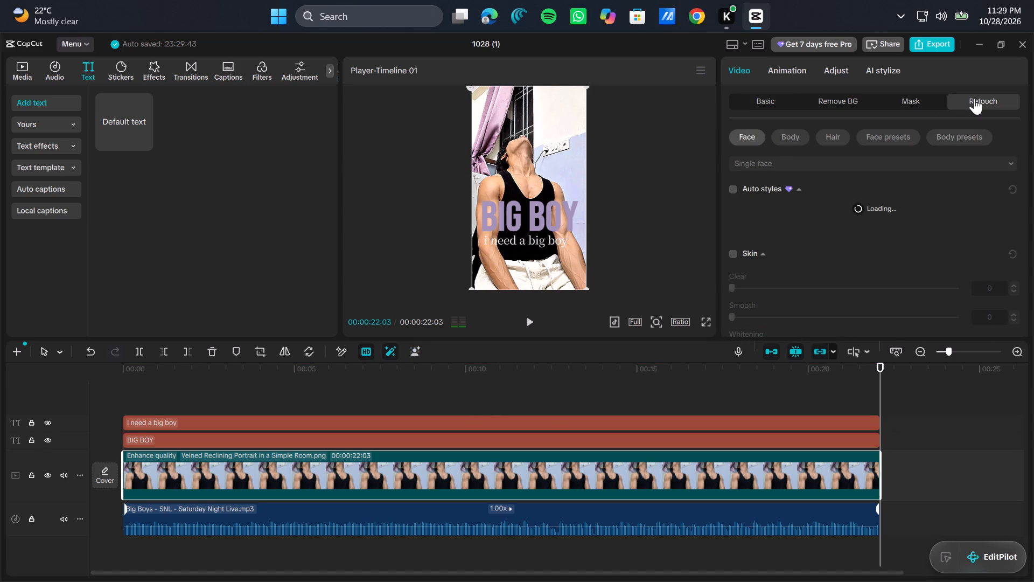
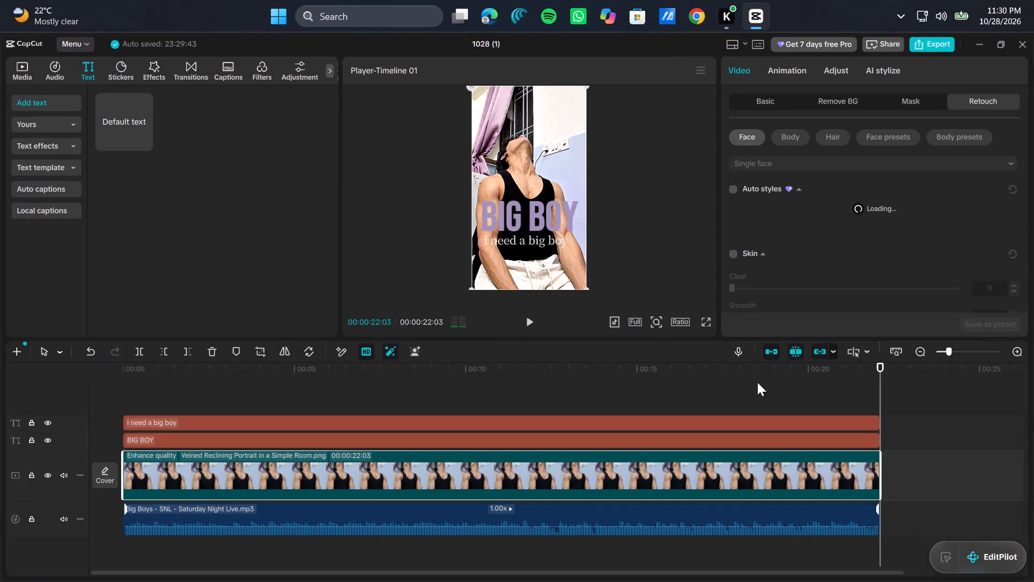
Play the video from the beginning to preview the portrait with both texts and the song.
{"action": "left_click", "coordinate": [526, 316]}
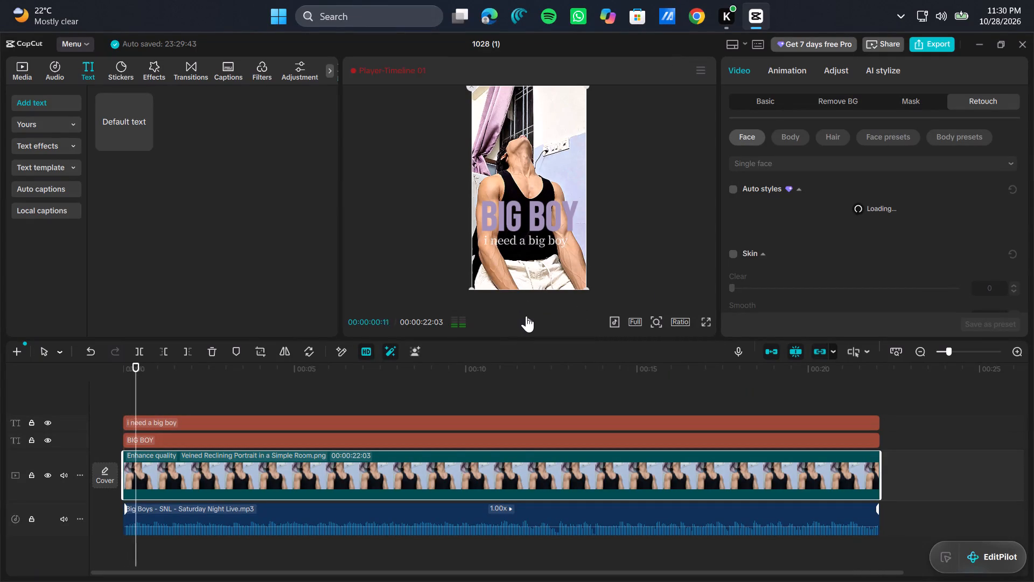
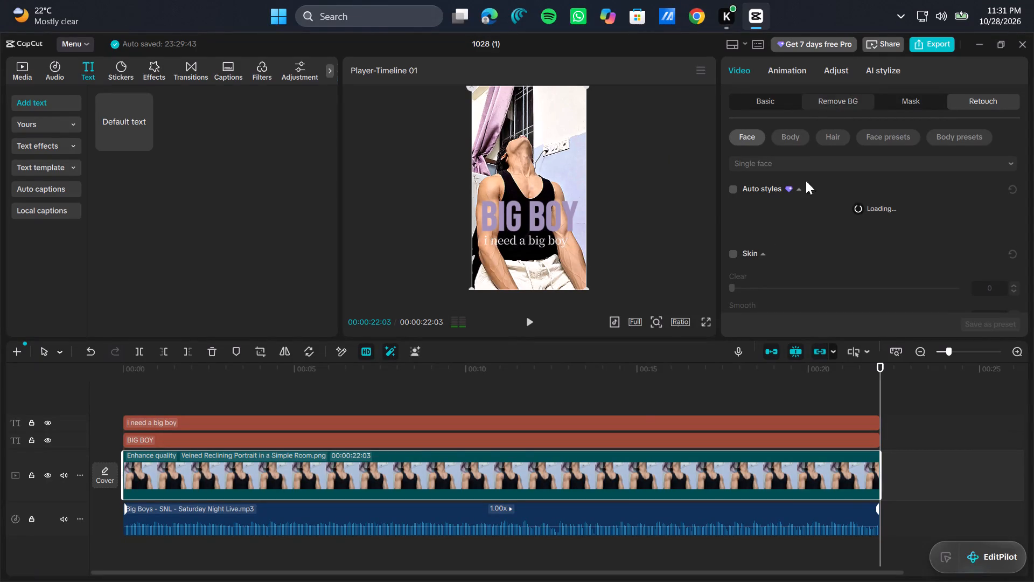
Open the animation options for the "BIG BOY" text on the timeline.
{"action": "left_click", "coordinate": [583, 436]}
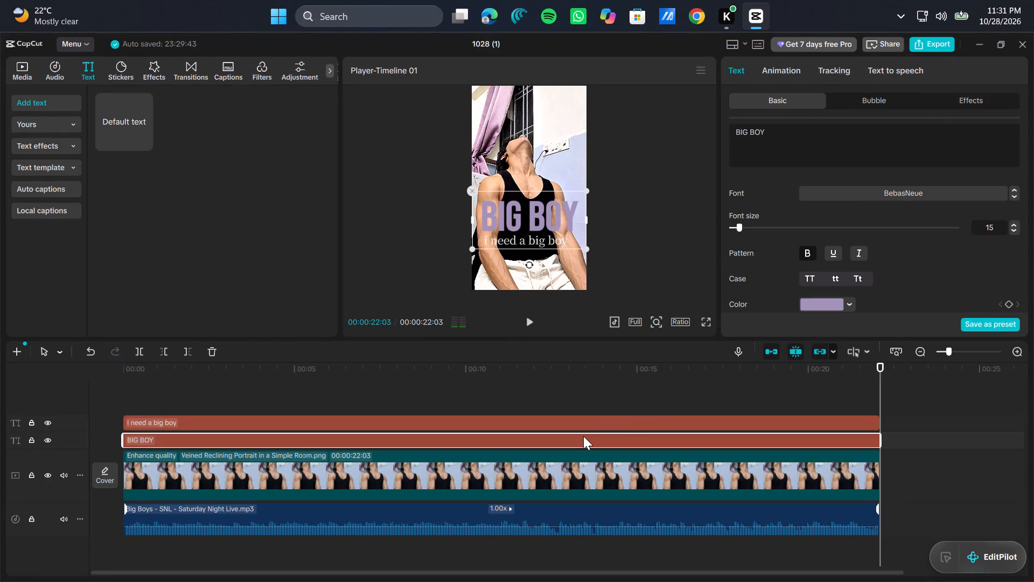
{"action": "left_click", "coordinate": [878, 97]}
{"action": "left_click", "coordinate": [777, 101]}
{"action": "left_click", "coordinate": [789, 67]}
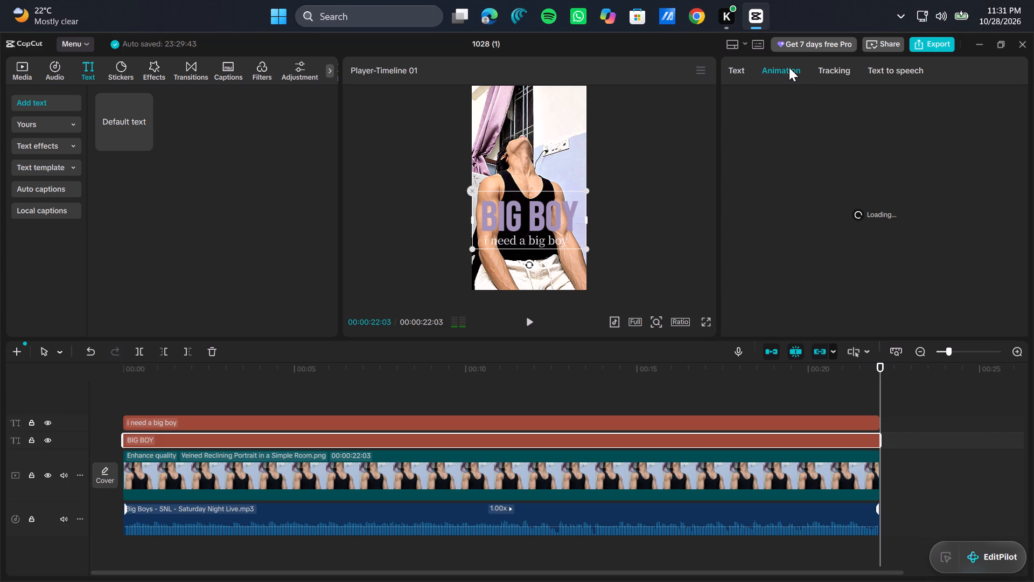